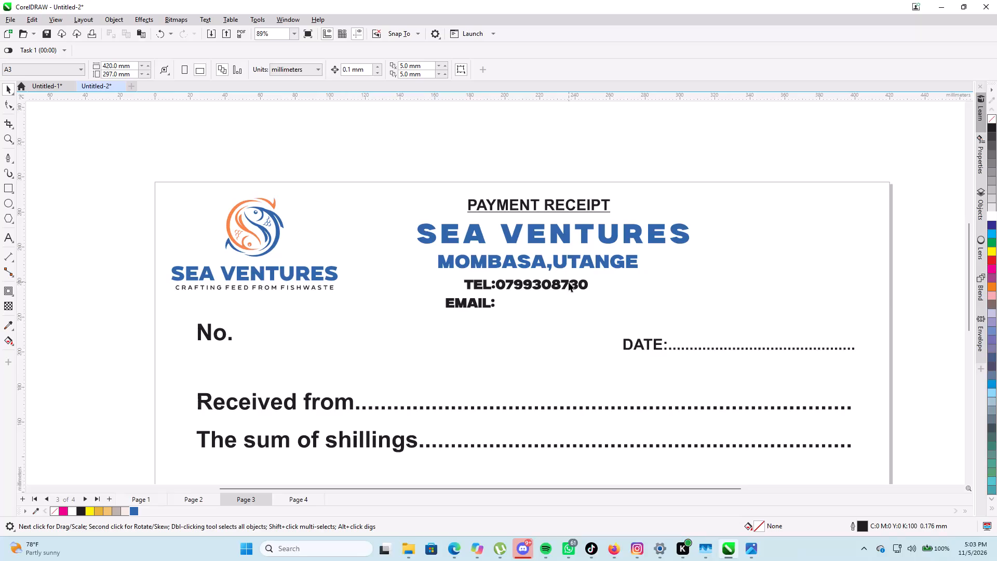
Replace the large blue SEA VENTURES heading under PAYMENT RECEIPT with ZURI FEEDS.
left_click(609, 226)
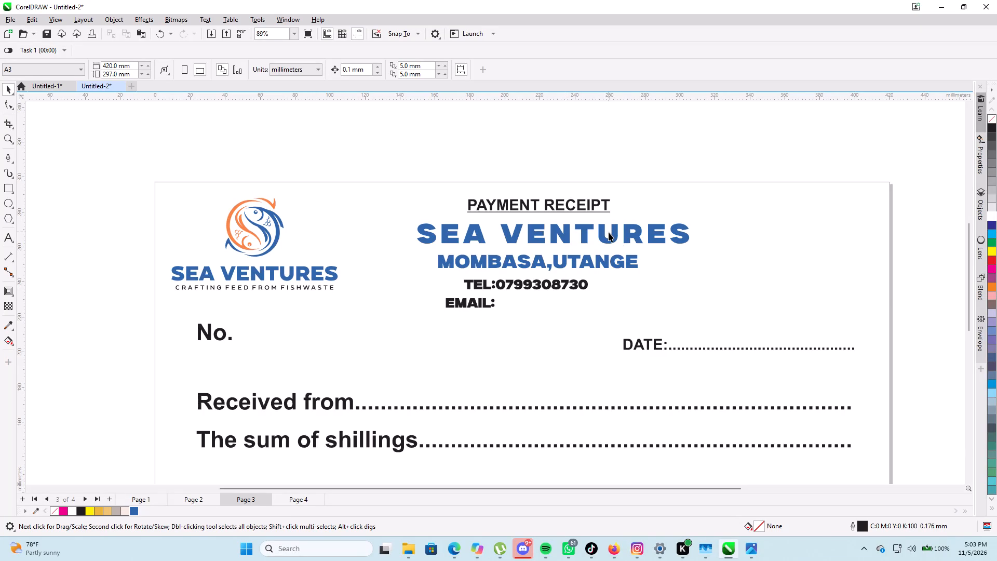
double_click(609, 232)
left_click(608, 232)
scroll(679, 288, "down", 4)
left_click(719, 311)
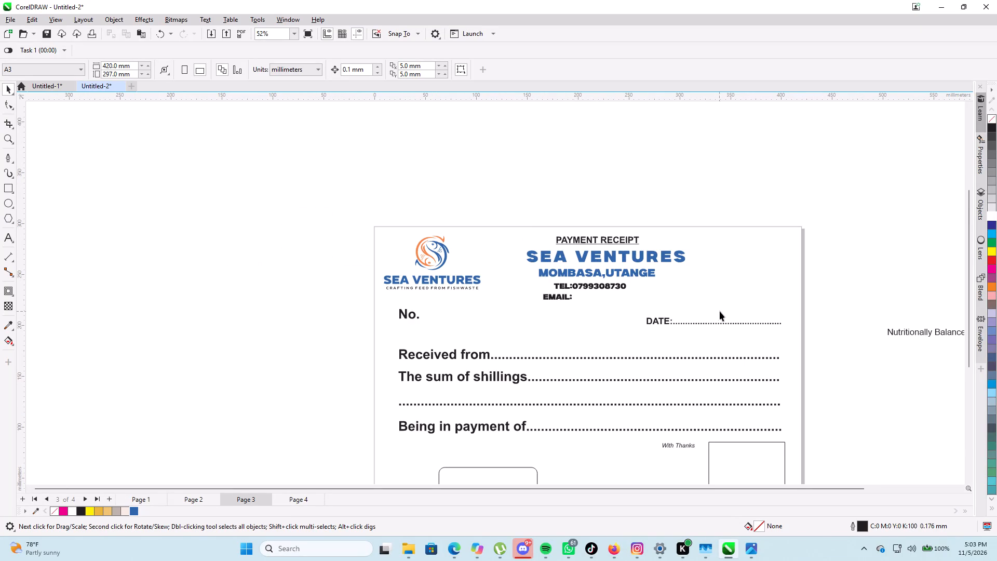
left_click(630, 280)
left_click(628, 275)
double_click(654, 265)
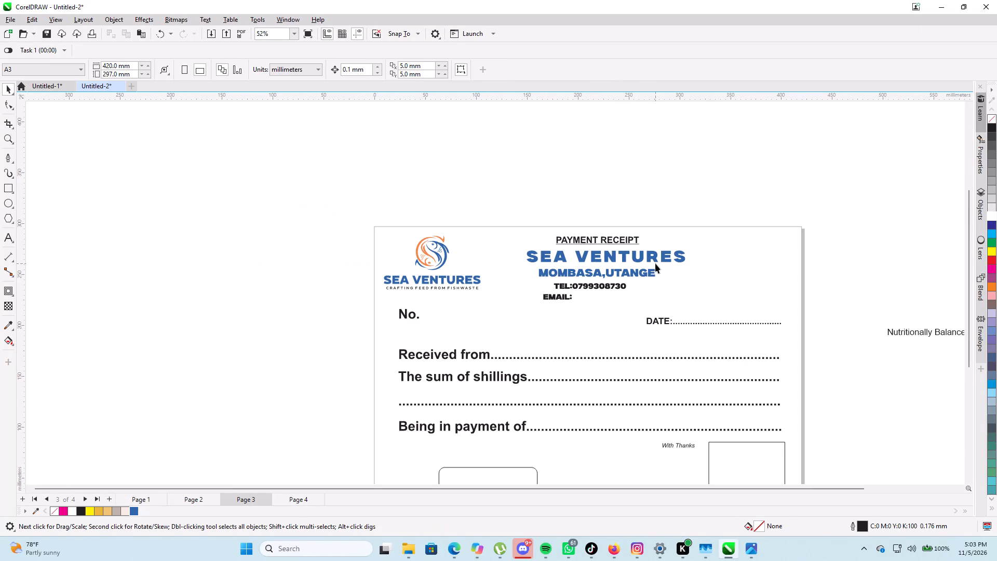
triple_click(656, 262)
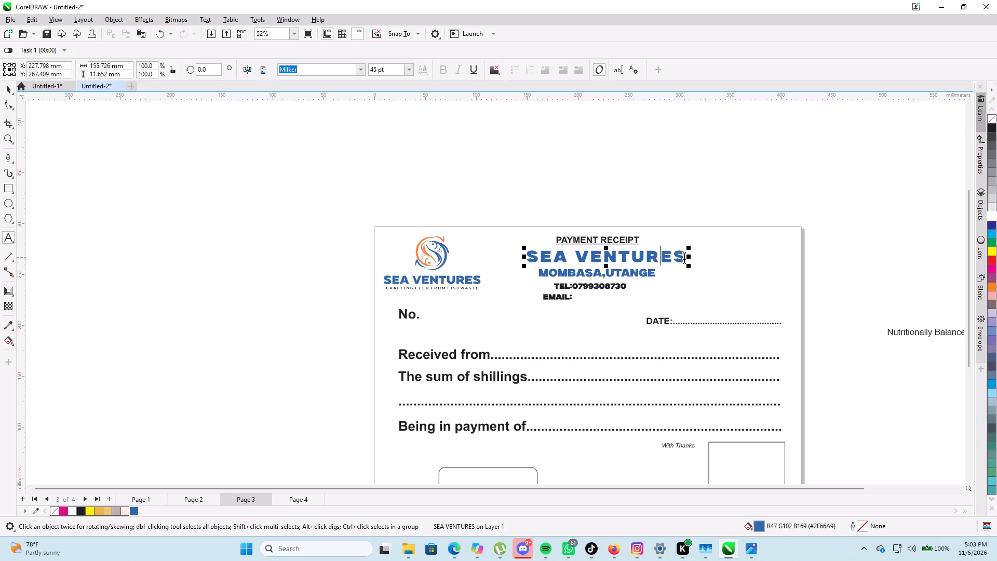
left_click_drag(684, 257, 499, 247)
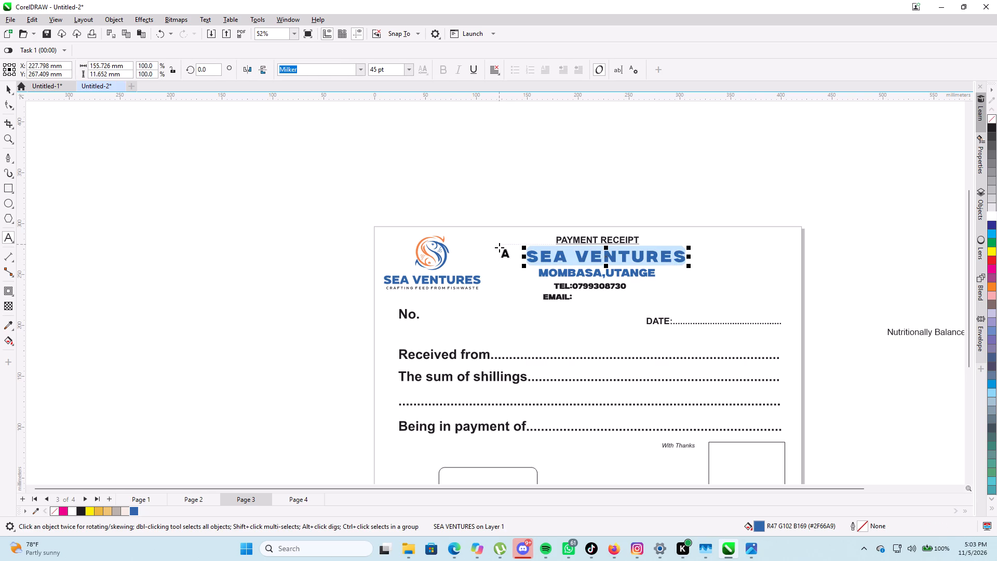
type("zut")
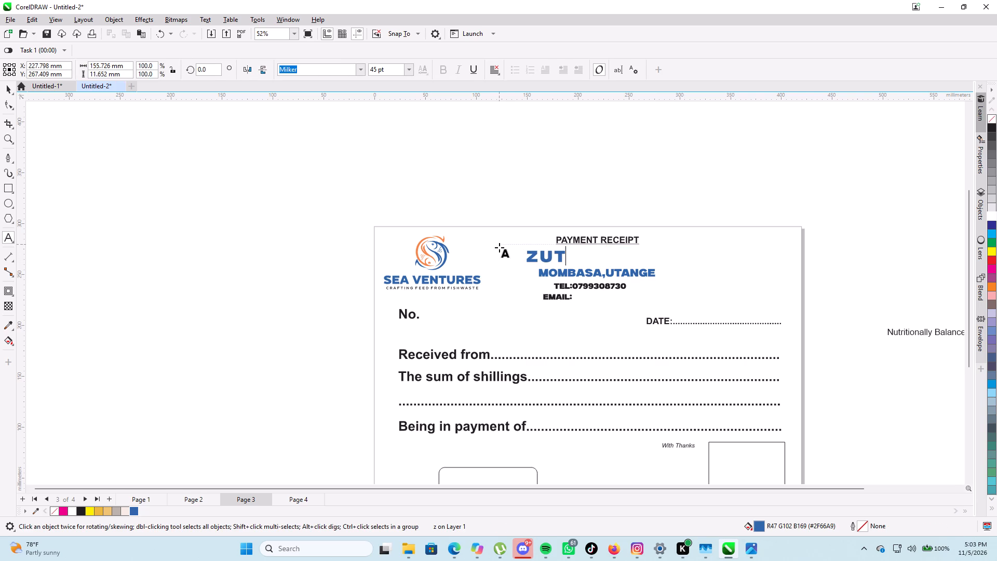
key("BackSpace")
type("ri")
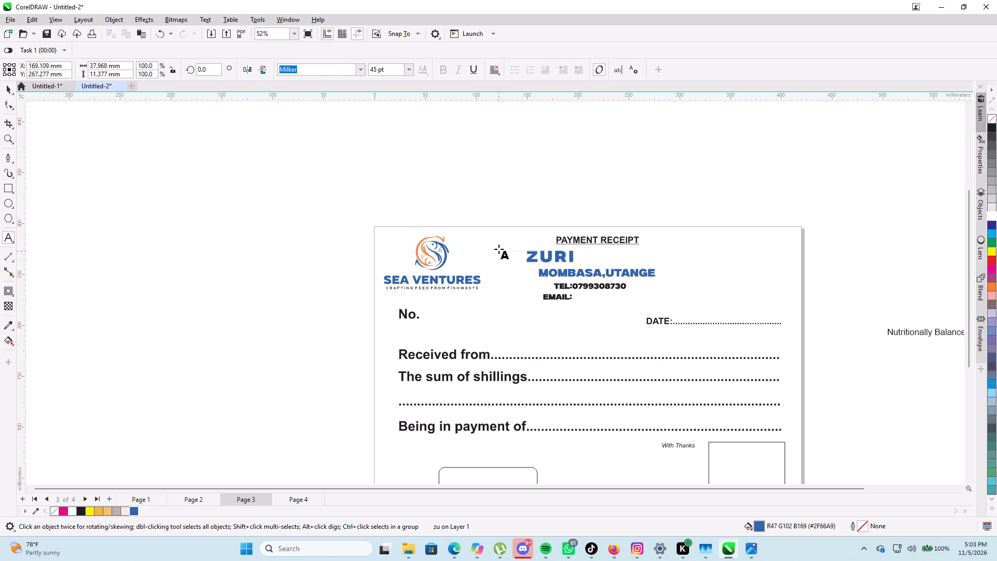
key("space")
type("fee")
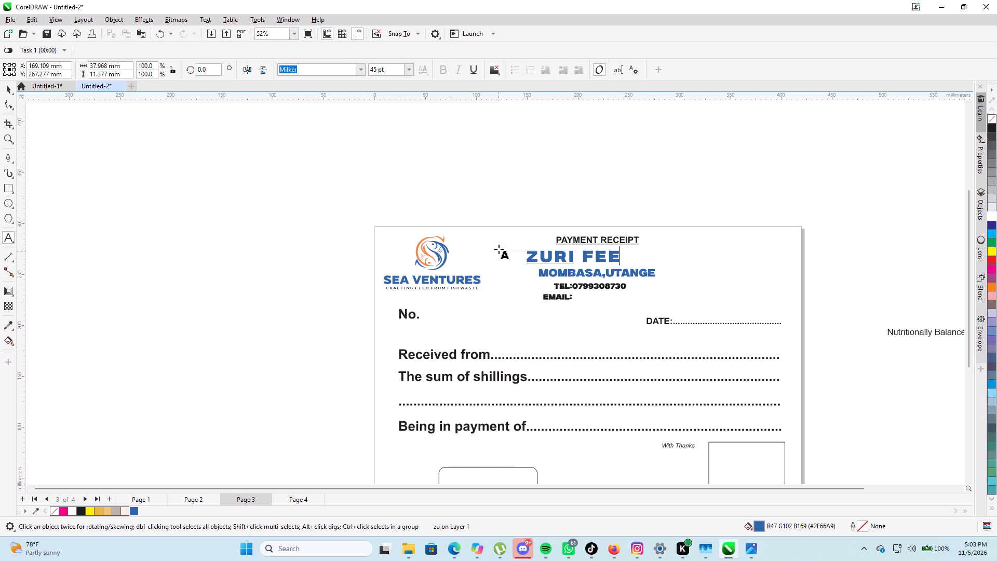
type("ds")
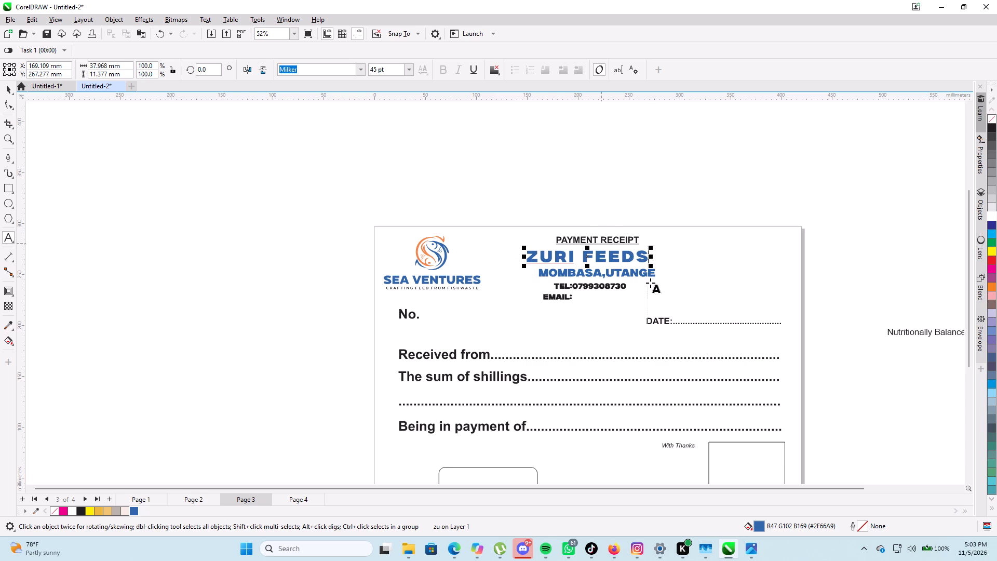
left_click(3, 85)
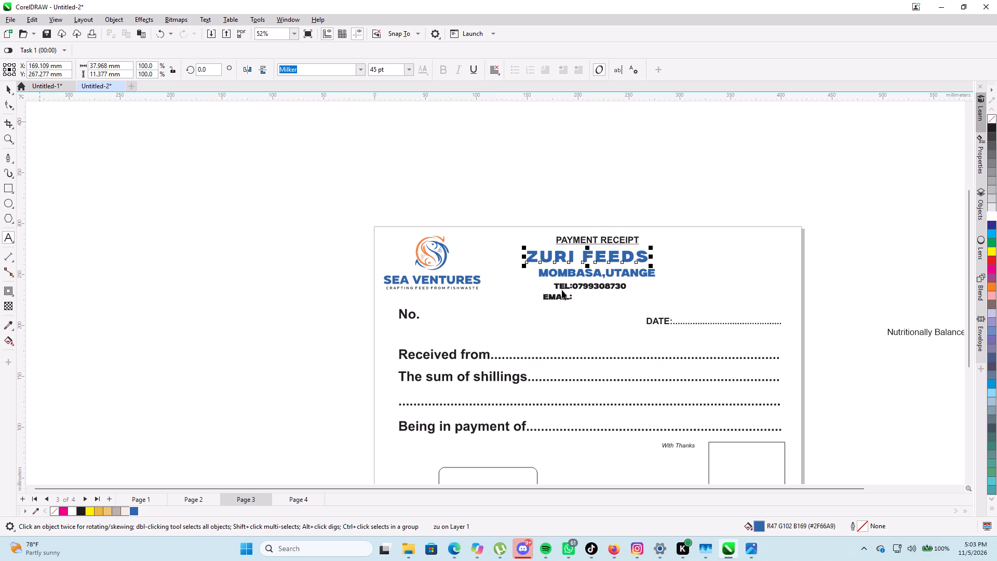
Delete the EMAIL: line below the telephone line in the receipt header.
left_click(563, 287)
left_click(565, 300)
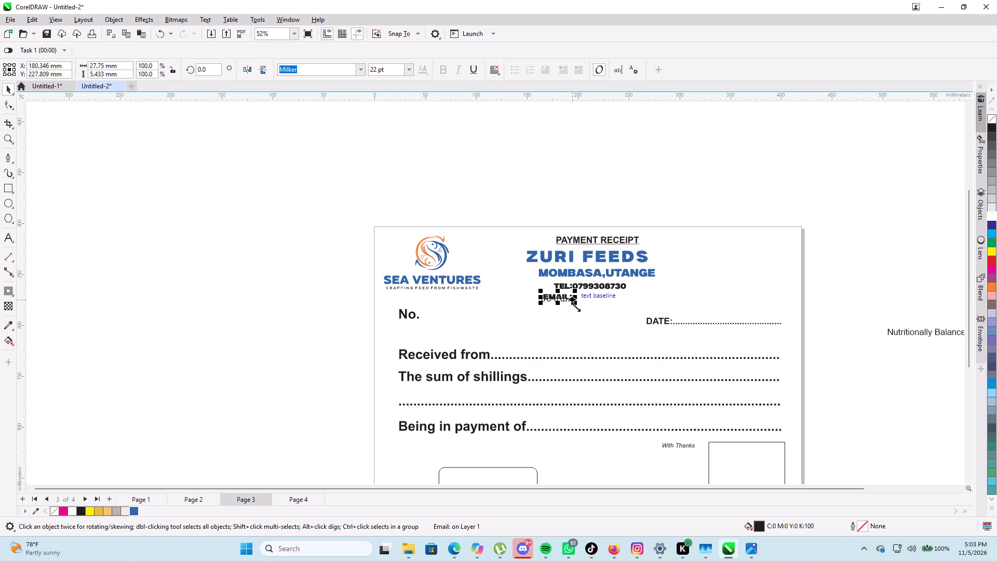
key("Delete")
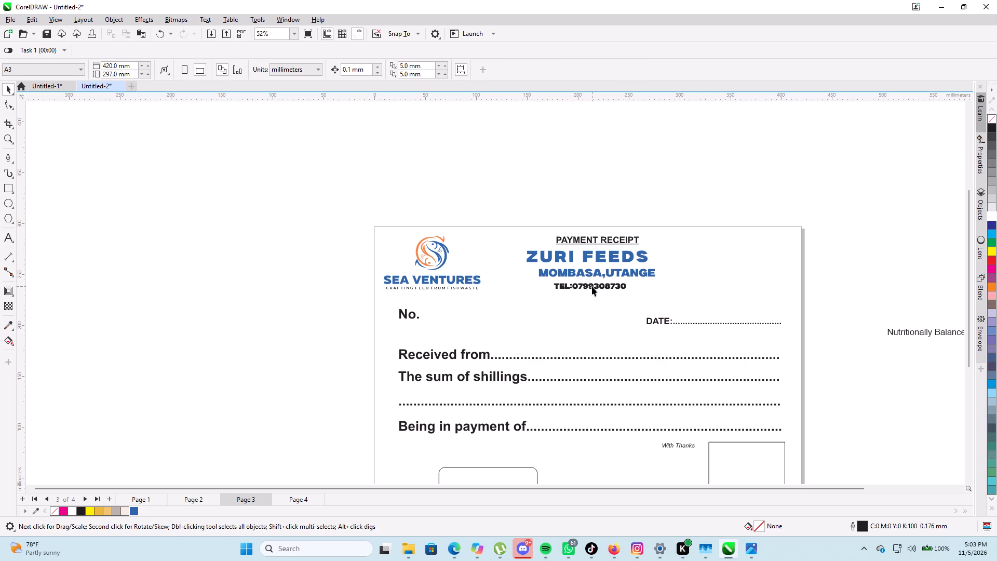
Enlarge the ZURI FEEDS heading proportionally to about 152 mm wide and centre it beneath PAYMENT RECEIPT.
scroll(608, 261, "up", 2)
left_click(607, 260)
left_click(654, 251)
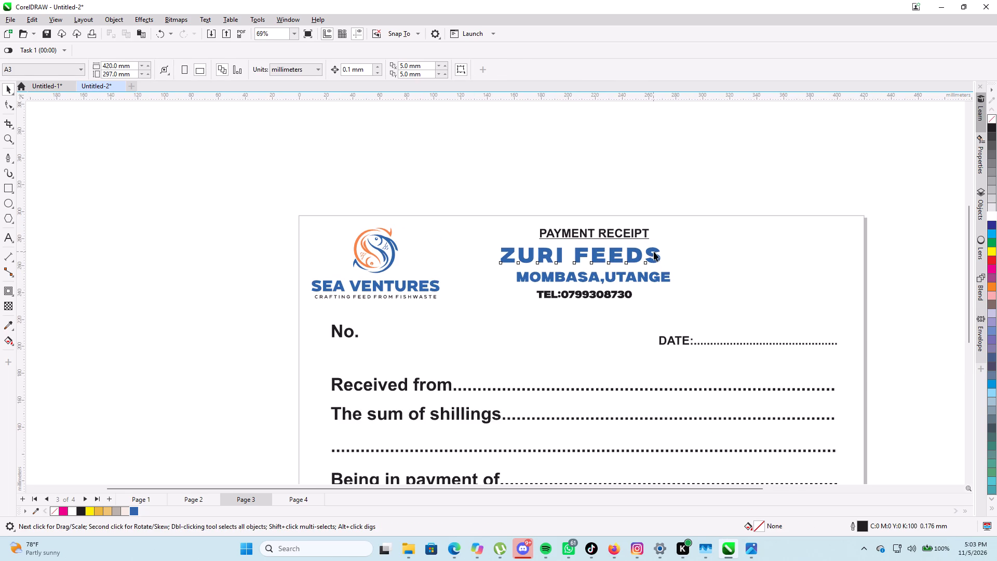
left_click_drag(666, 243, 696, 222)
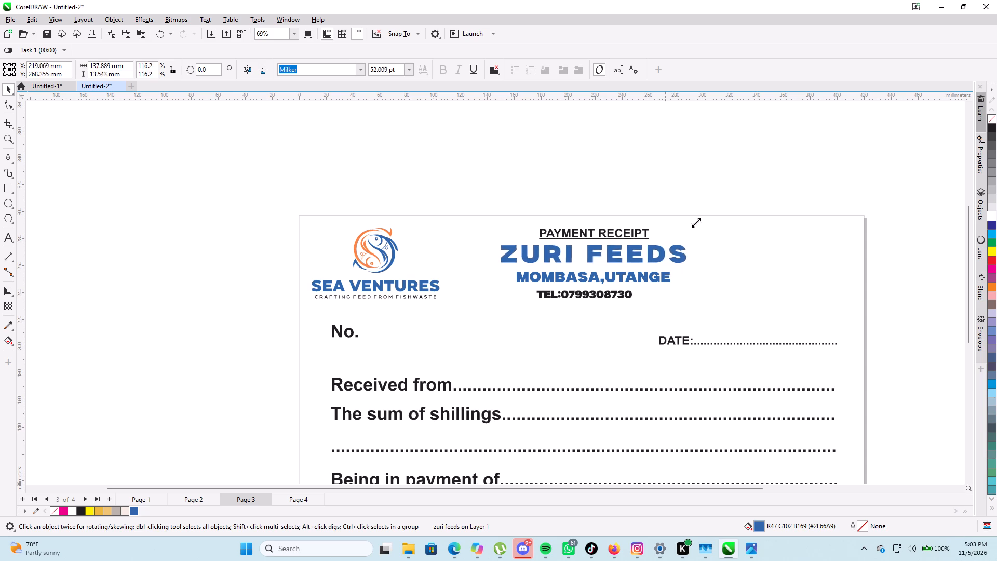
left_click_drag(696, 222, 711, 213)
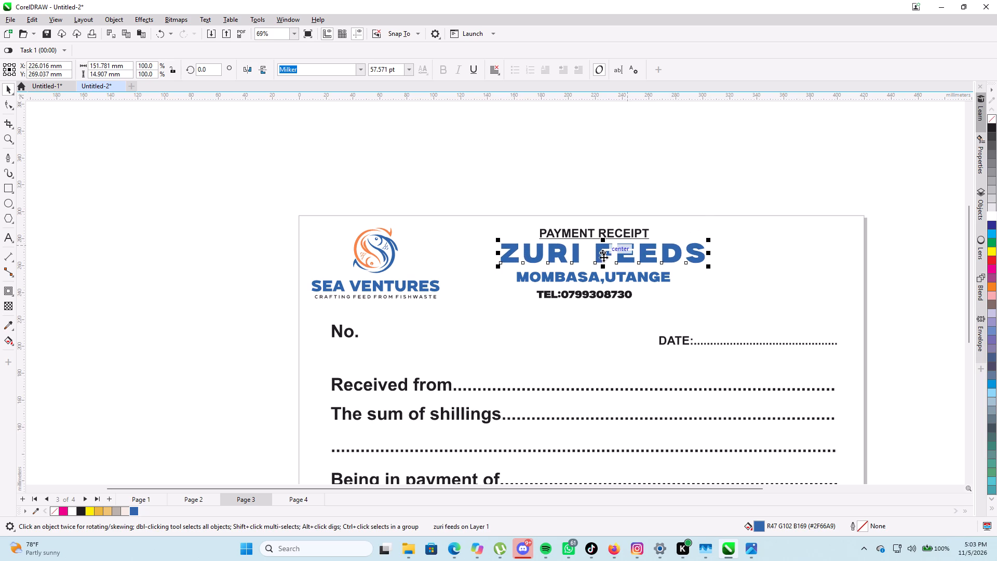
left_click_drag(604, 257, 595, 257)
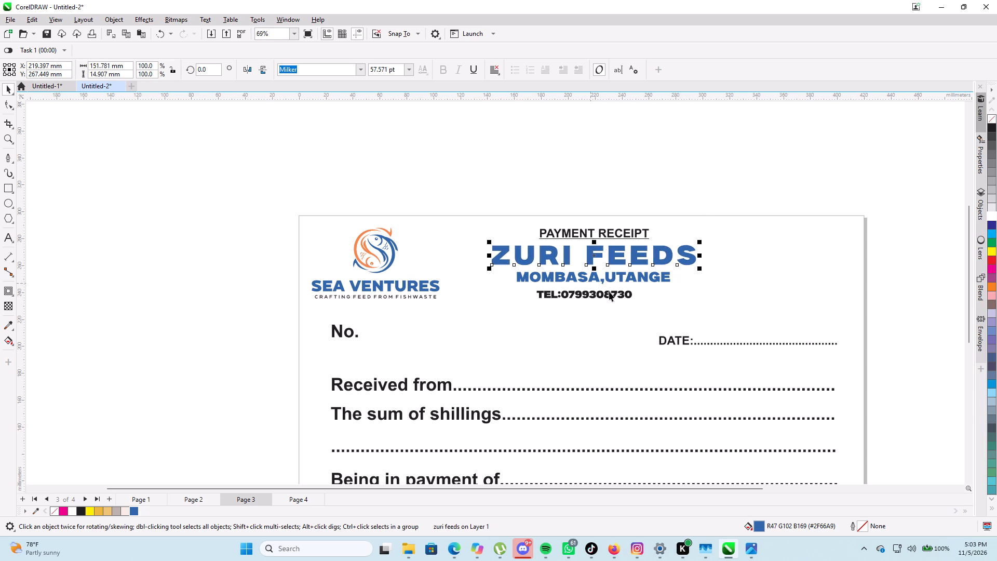
Move the MOMBASA,UTANGE and telephone lines together about 12 mm down to open a gap below the heading.
left_click_drag(637, 311, 507, 268)
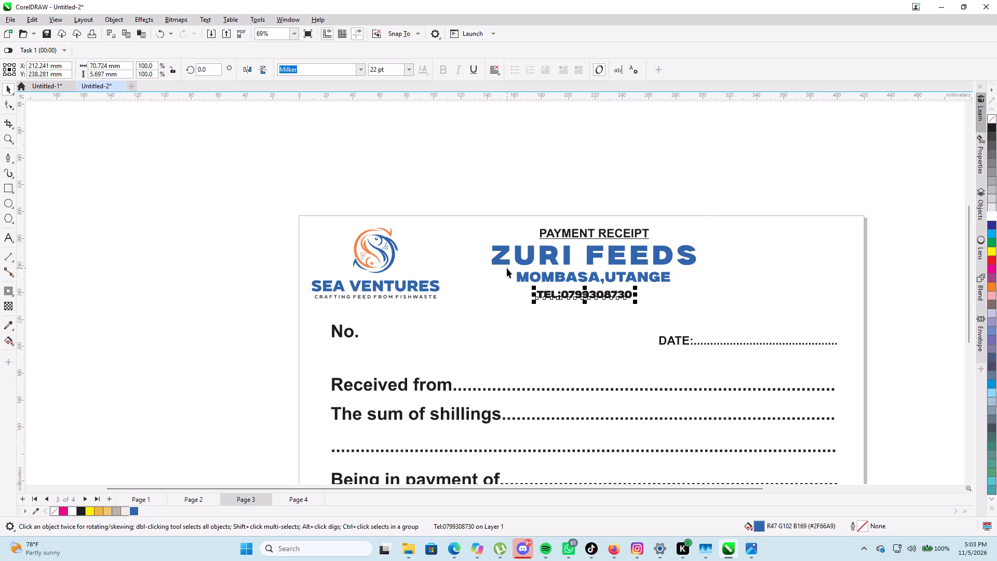
left_click(622, 294)
left_click(676, 306)
left_click_drag(715, 312, 544, 292)
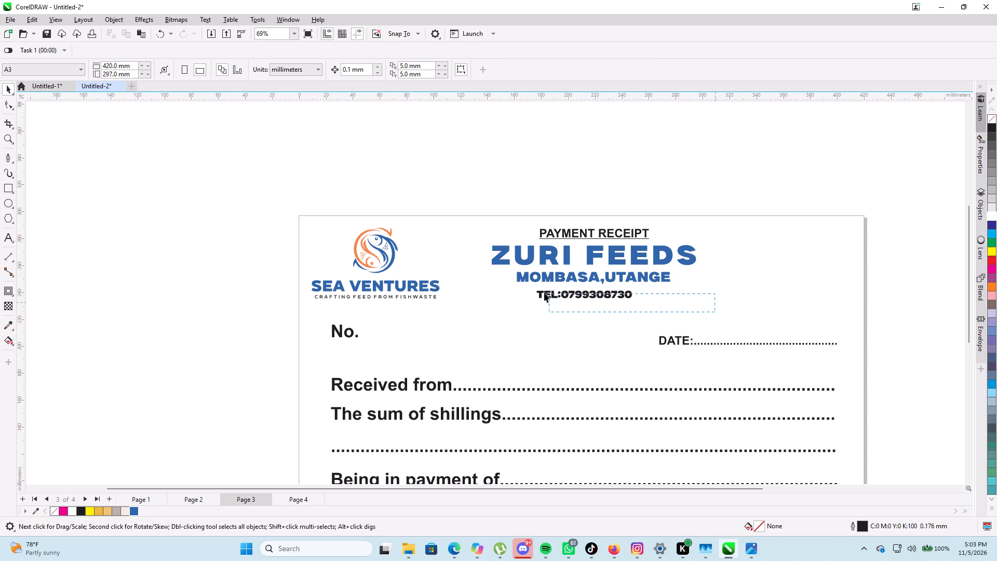
left_click_drag(544, 292, 507, 269)
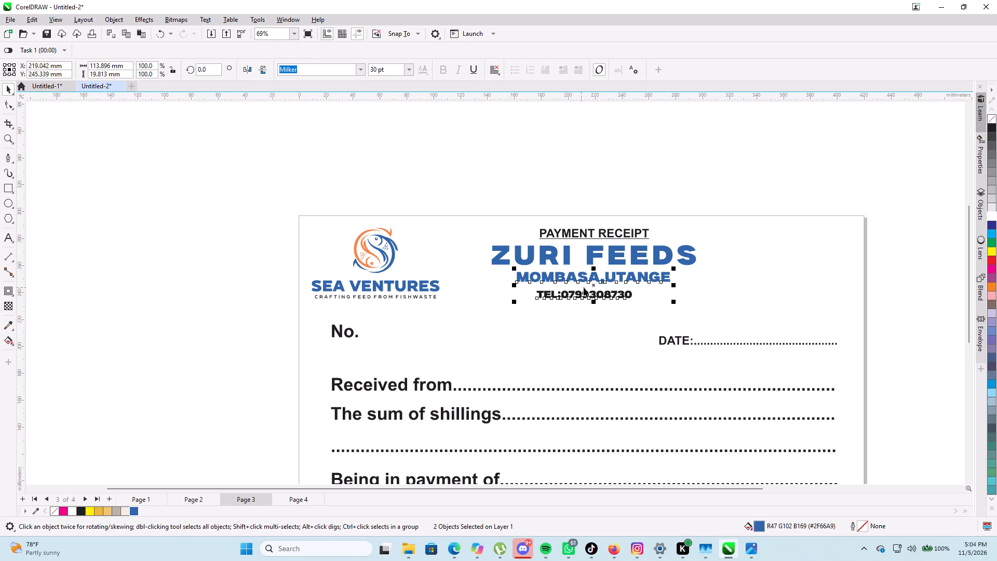
left_click_drag(592, 287, 588, 302)
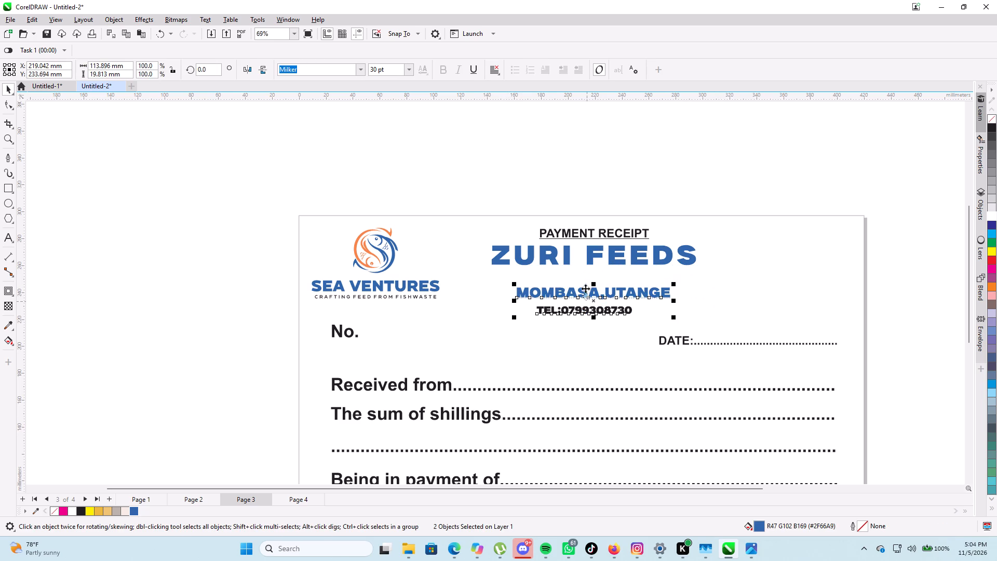
Move the "Nutritionally Balanced feeds" text from beside the page into the gap between ZURI FEEDS and MOMBASA,UTANGE.
scroll(613, 260, "down", 4)
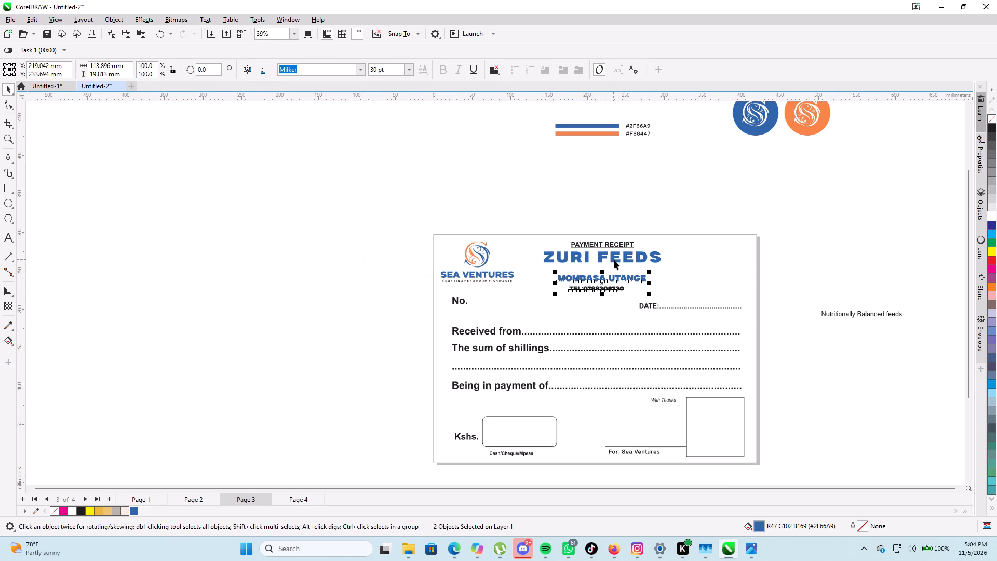
double_click(831, 313)
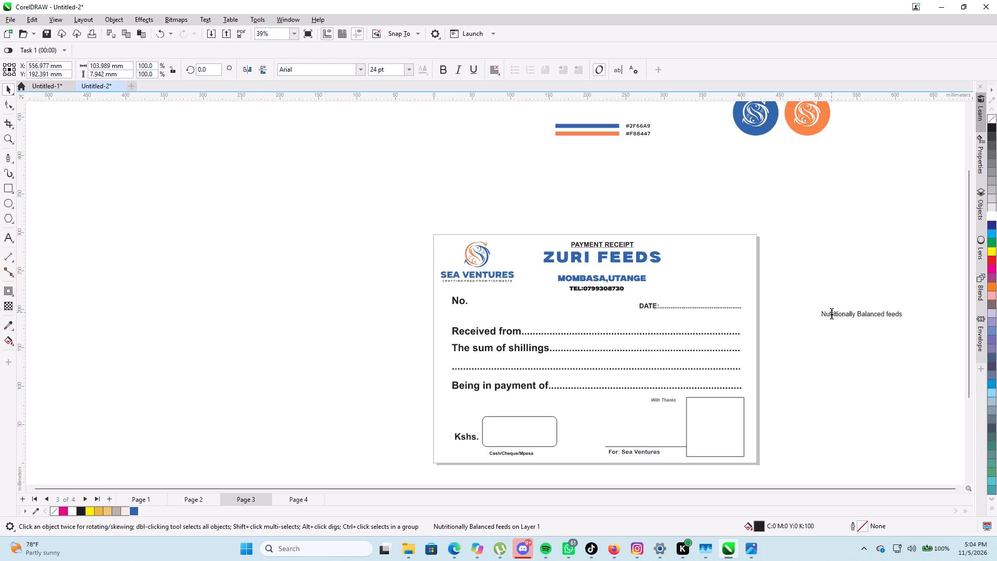
left_click_drag(903, 311, 851, 306)
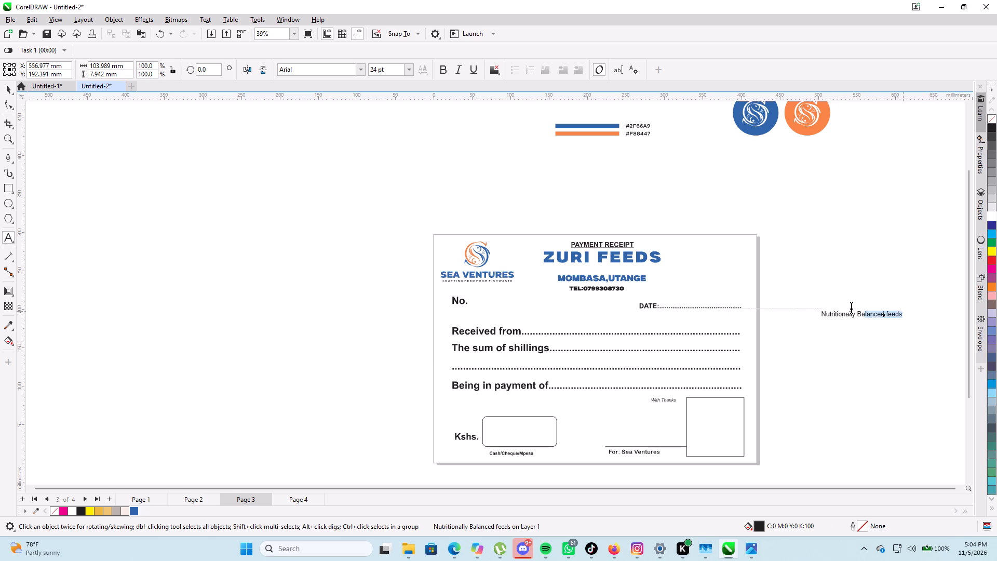
left_click_drag(851, 306, 806, 303)
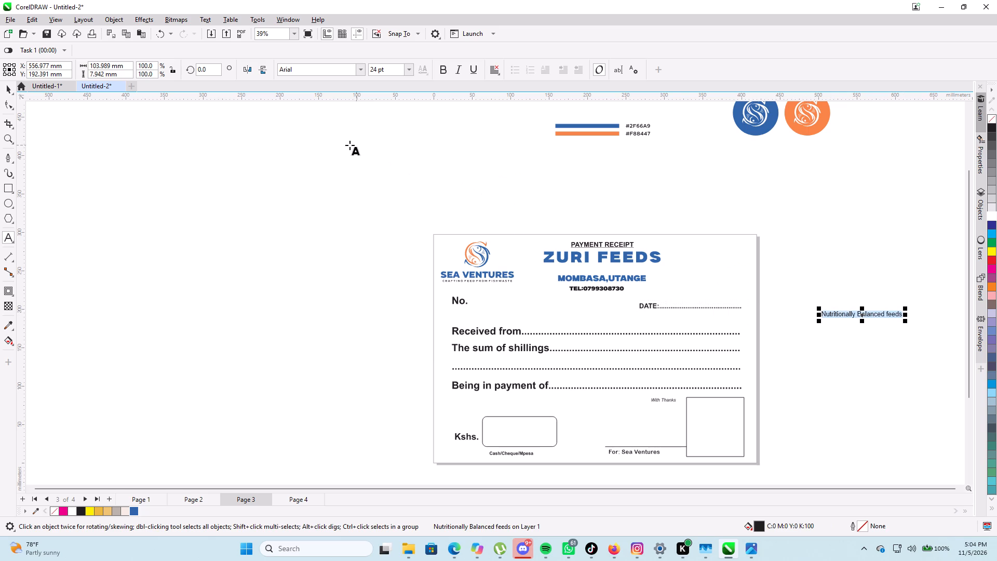
scroll(816, 346, "up", 1)
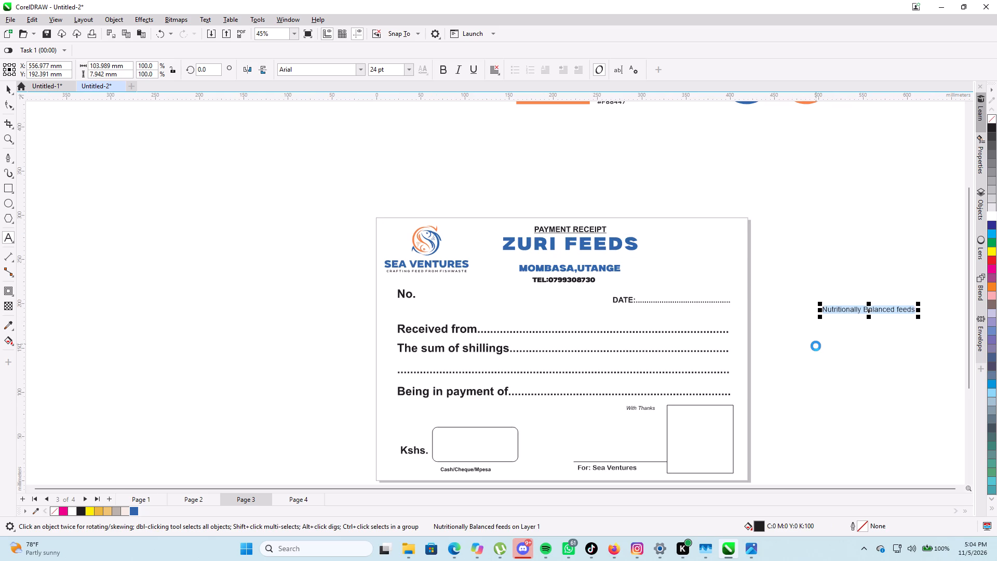
scroll(843, 328, "up", 8)
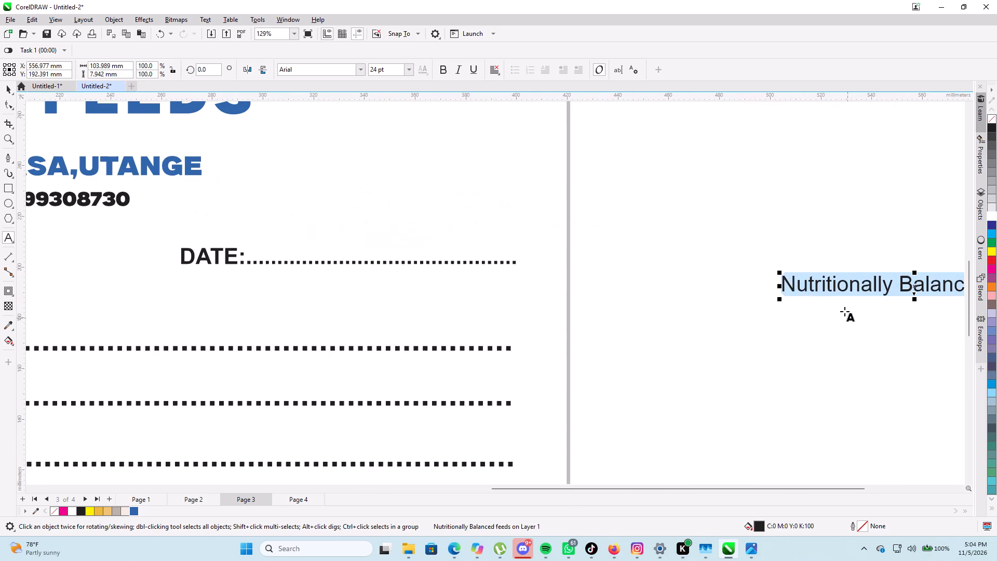
scroll(857, 298, "down", 4)
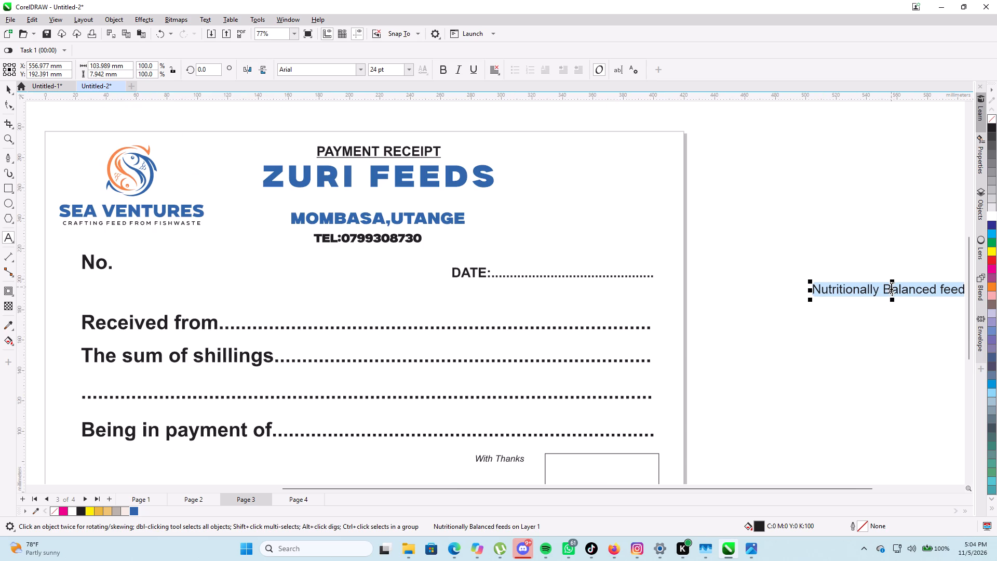
left_click_drag(893, 291, 397, 205)
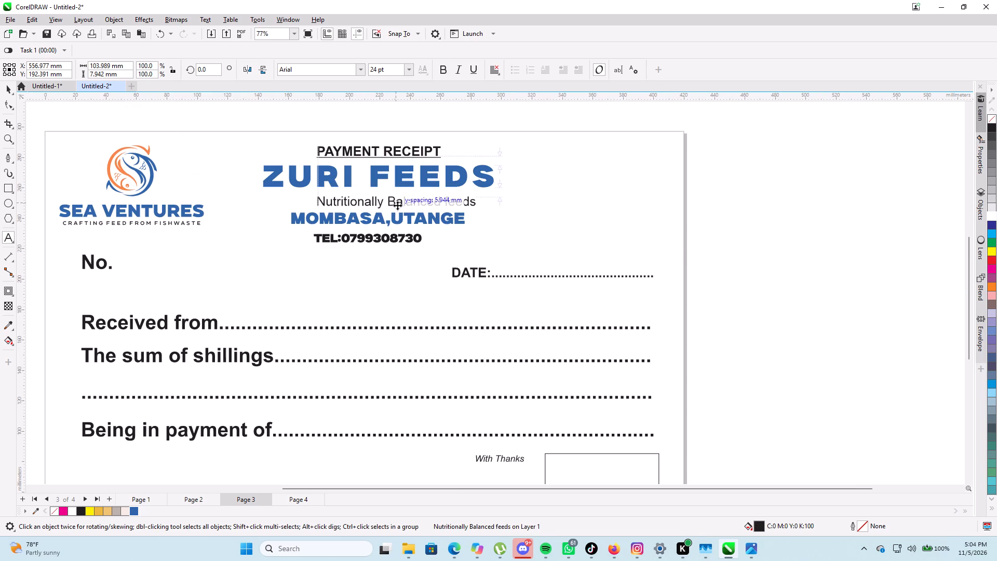
left_click_drag(397, 205, 373, 204)
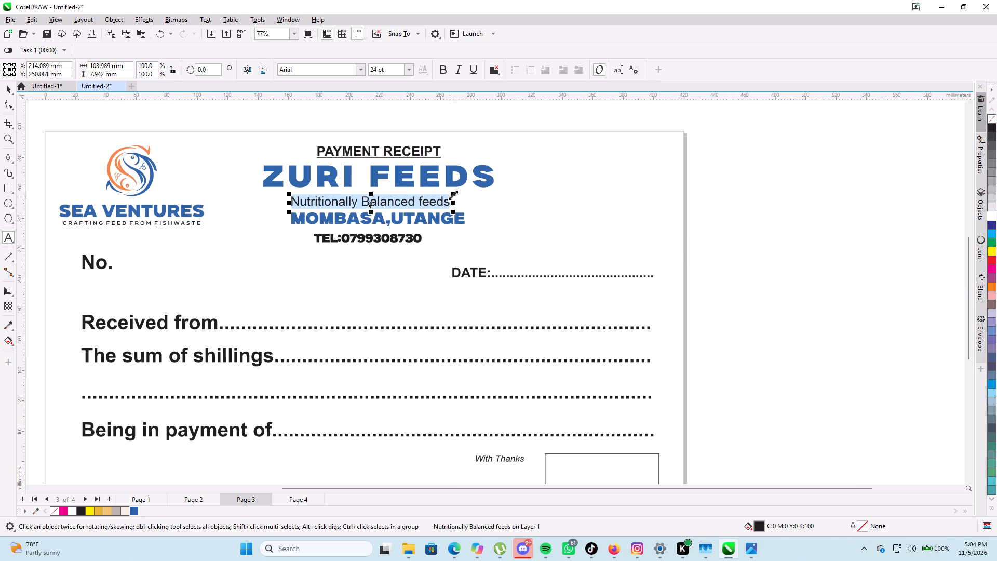
Enlarge the "Nutritionally Balanced feeds" tagline proportionally to about 140 mm wide and centre it under the ZURI FEEDS heading.
left_click_drag(453, 195, 505, 180)
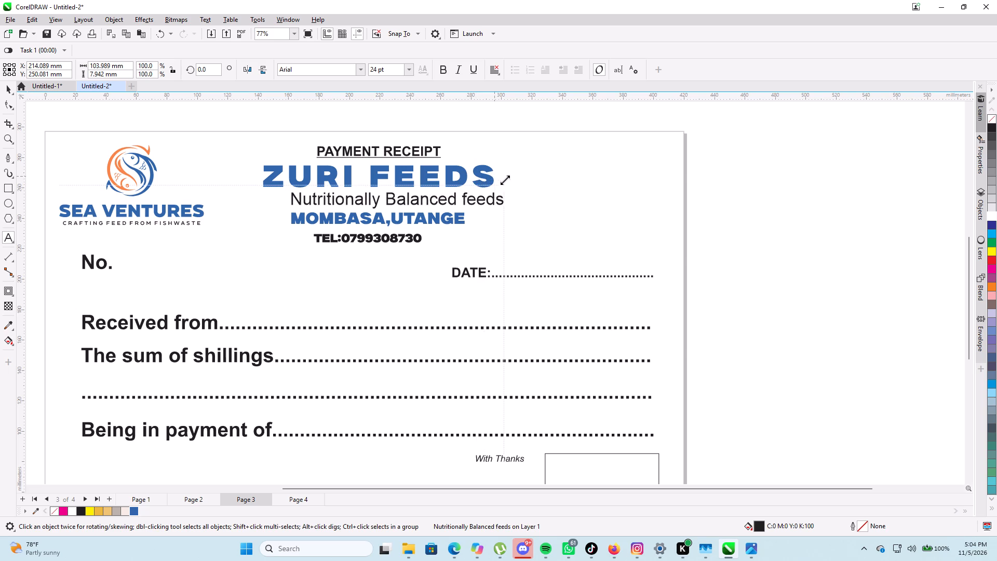
left_click_drag(505, 180, 504, 179)
left_click_drag(398, 201, 382, 201)
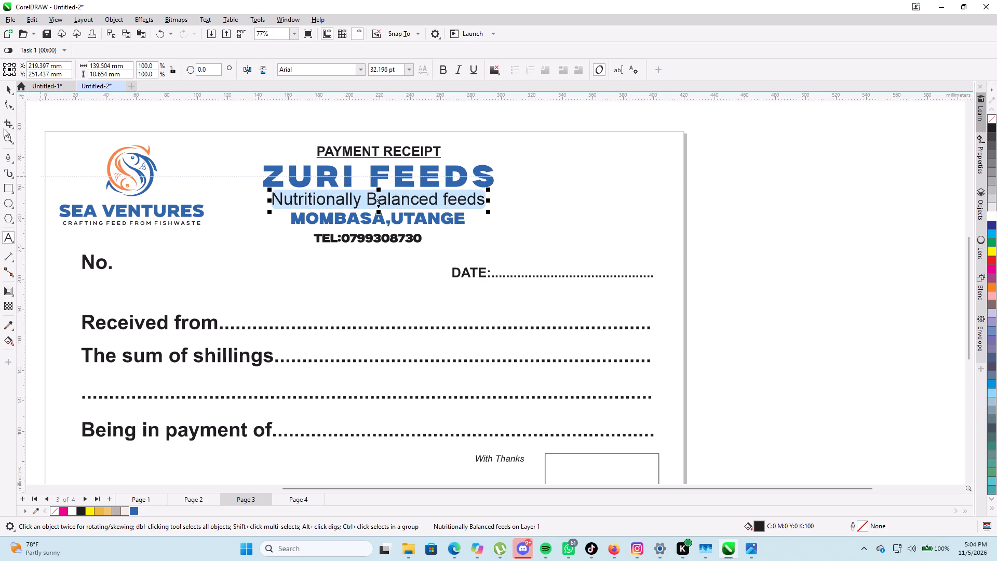
left_click(11, 88)
Shrink the SEA VENTURES logo group proportionally to about 80 mm wide and shift it about 7 mm lower in the header.
scroll(242, 253, "down", 2)
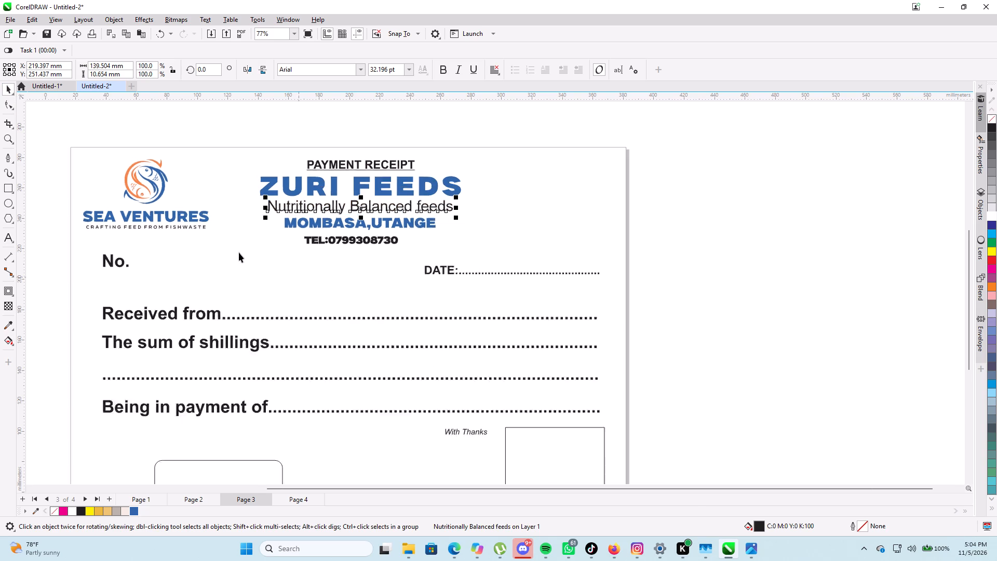
left_click(177, 222)
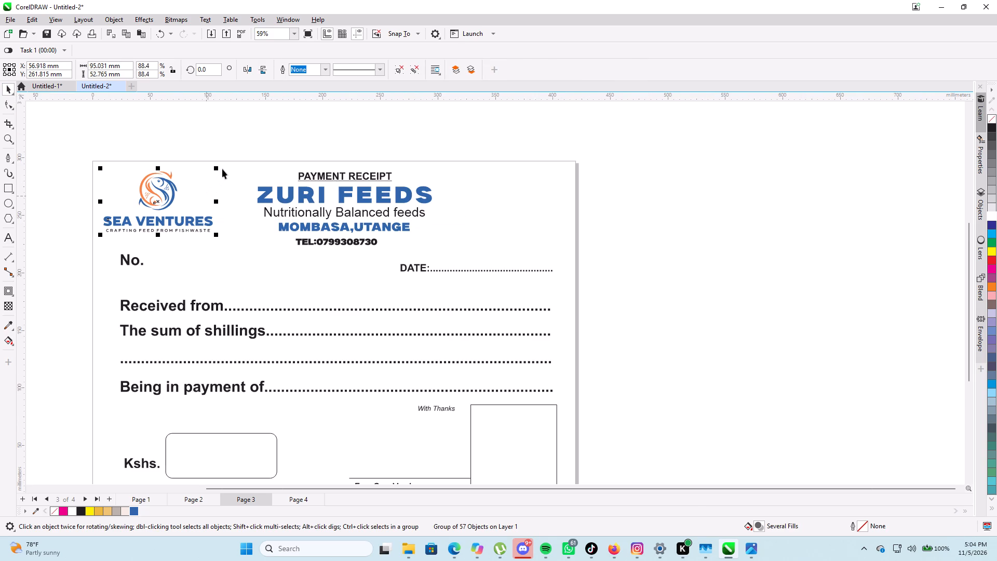
left_click_drag(218, 165, 215, 169)
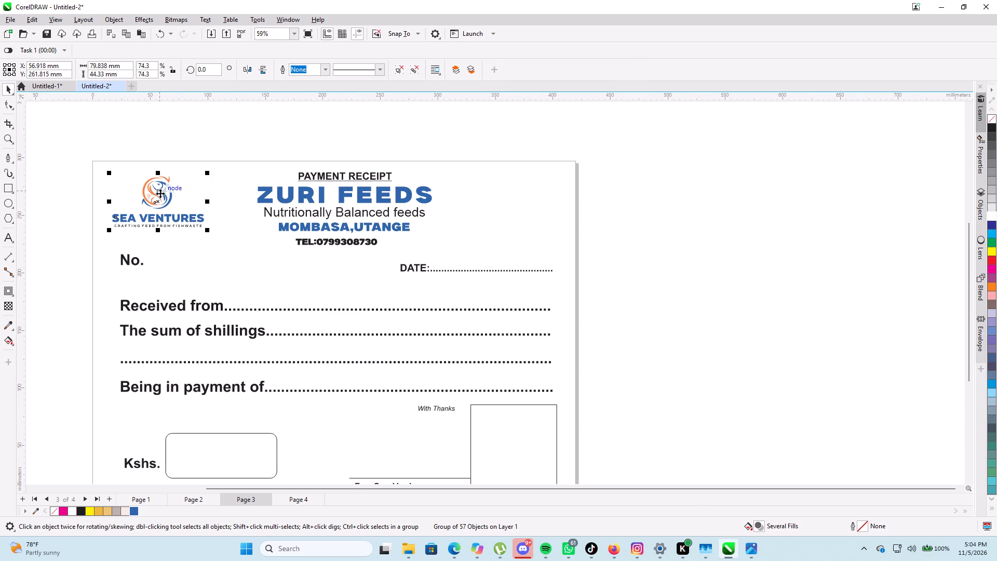
left_click_drag(158, 200, 153, 207)
left_click_drag(154, 206, 163, 205)
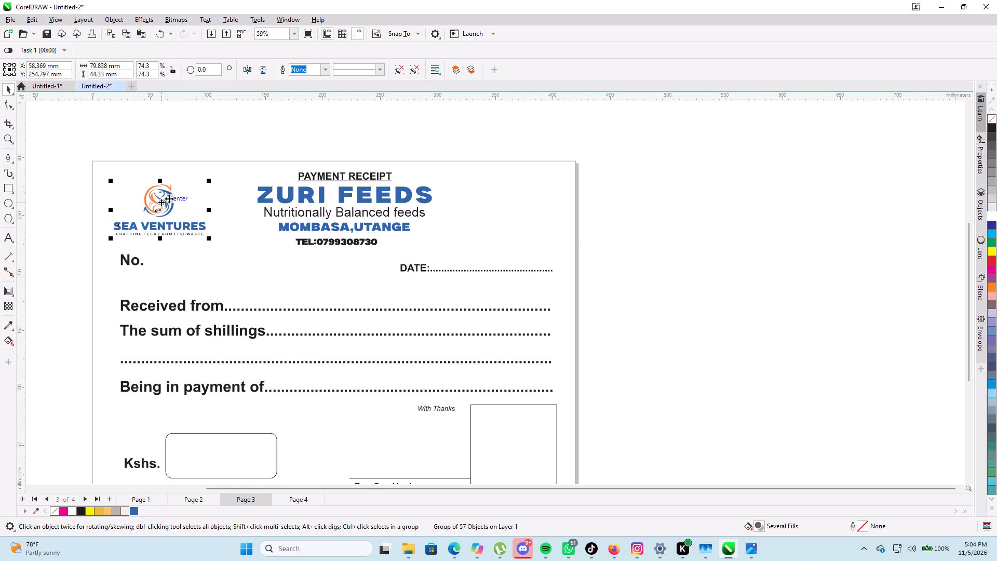
Undo the last repositioning and the last shrinking of the SEA VENTURES logo group.
key("ctrl+z")
key("ctrl+z")
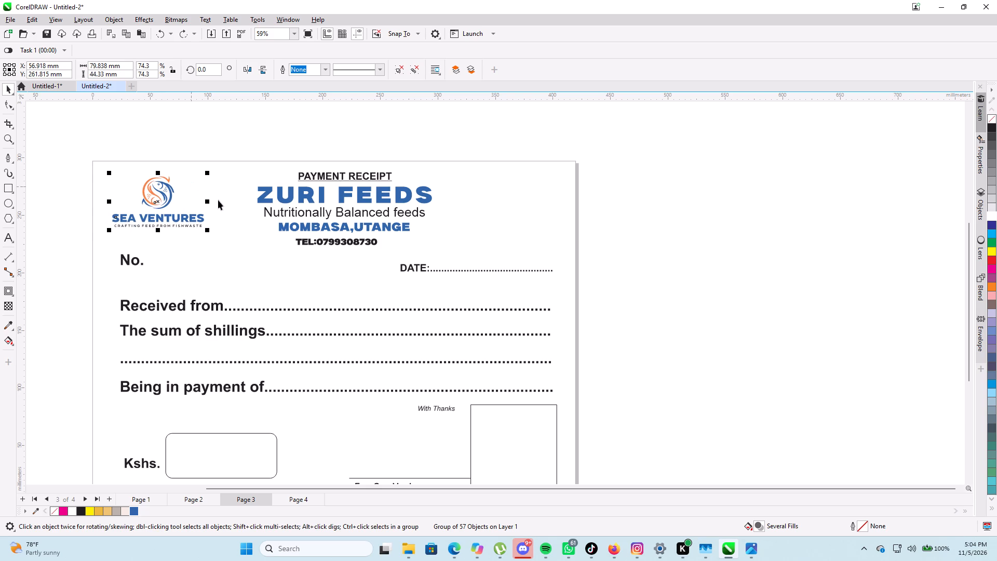
key("ctrl+z")
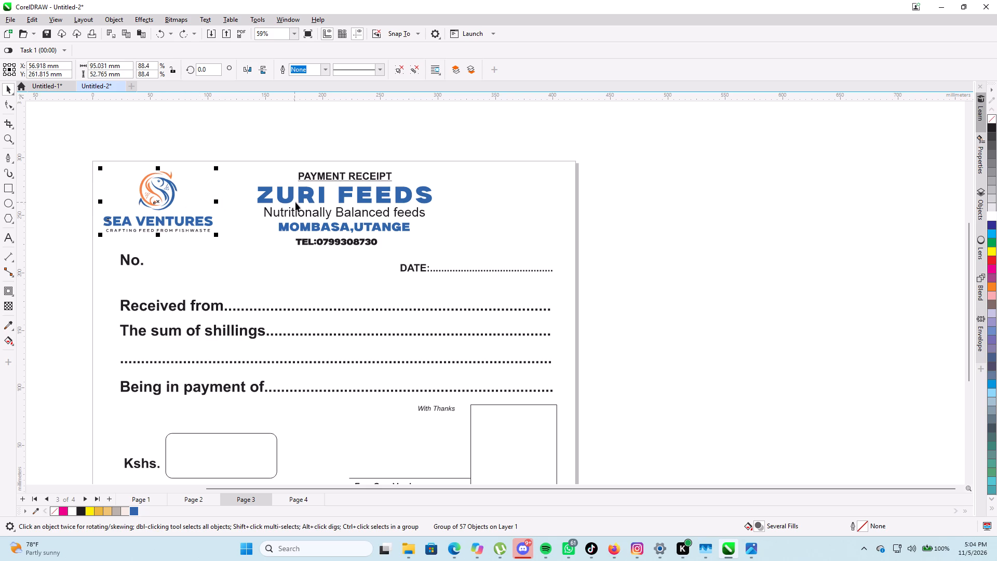
Shrink the MOMBASA,UTANGE line proportionally about its centre to about 80 mm wide.
left_click(347, 192)
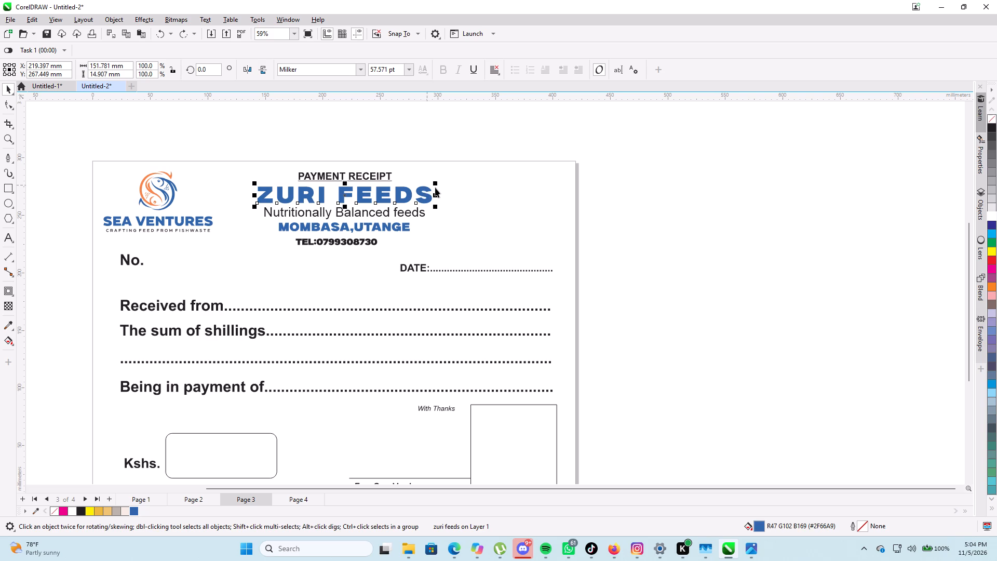
scroll(409, 215, "up", 3)
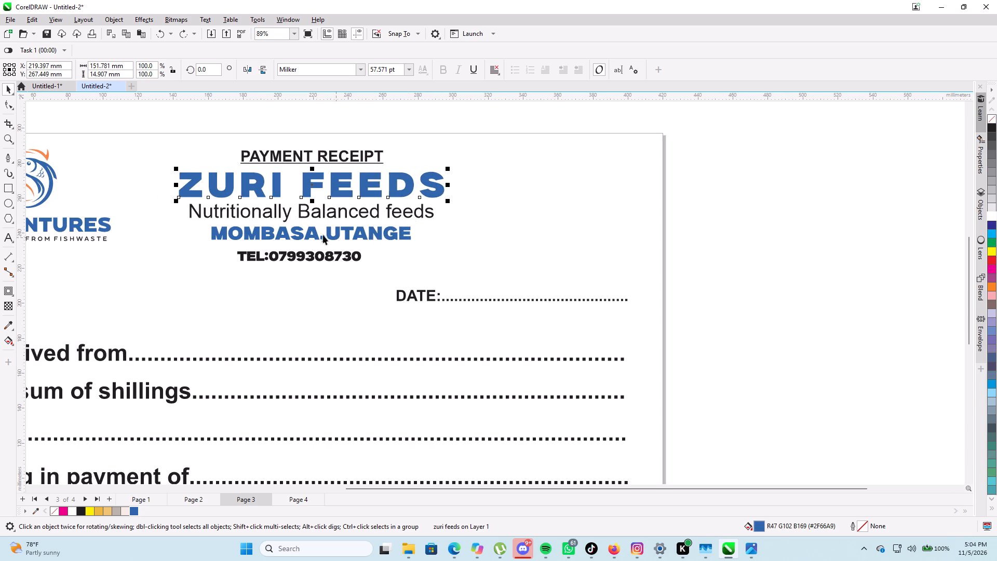
left_click(320, 240)
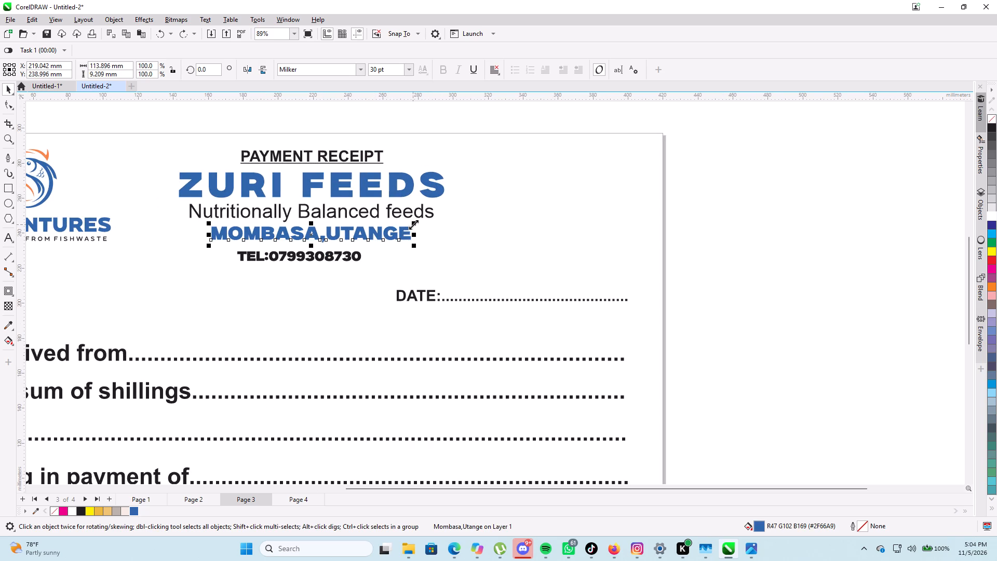
left_click_drag(413, 224, 407, 226)
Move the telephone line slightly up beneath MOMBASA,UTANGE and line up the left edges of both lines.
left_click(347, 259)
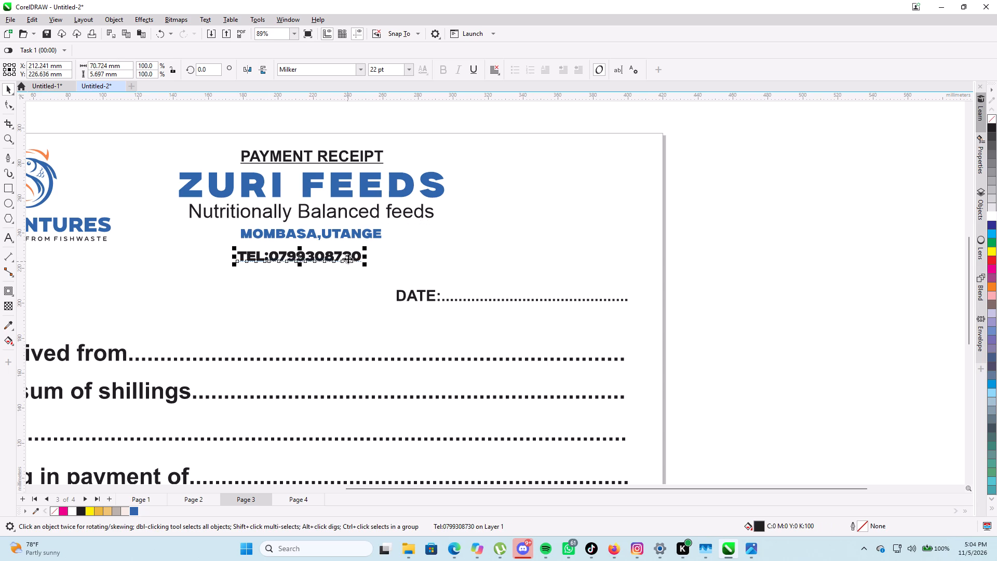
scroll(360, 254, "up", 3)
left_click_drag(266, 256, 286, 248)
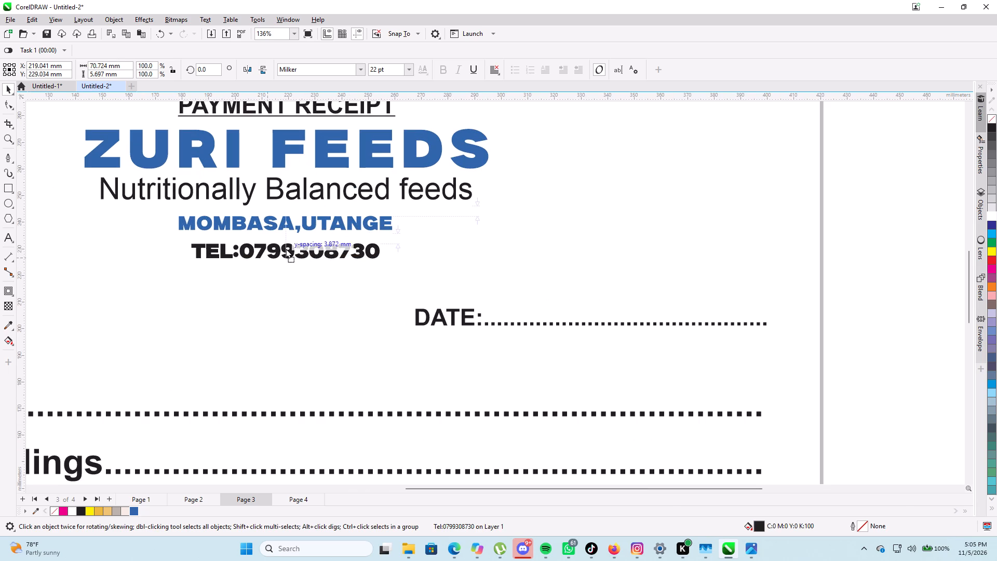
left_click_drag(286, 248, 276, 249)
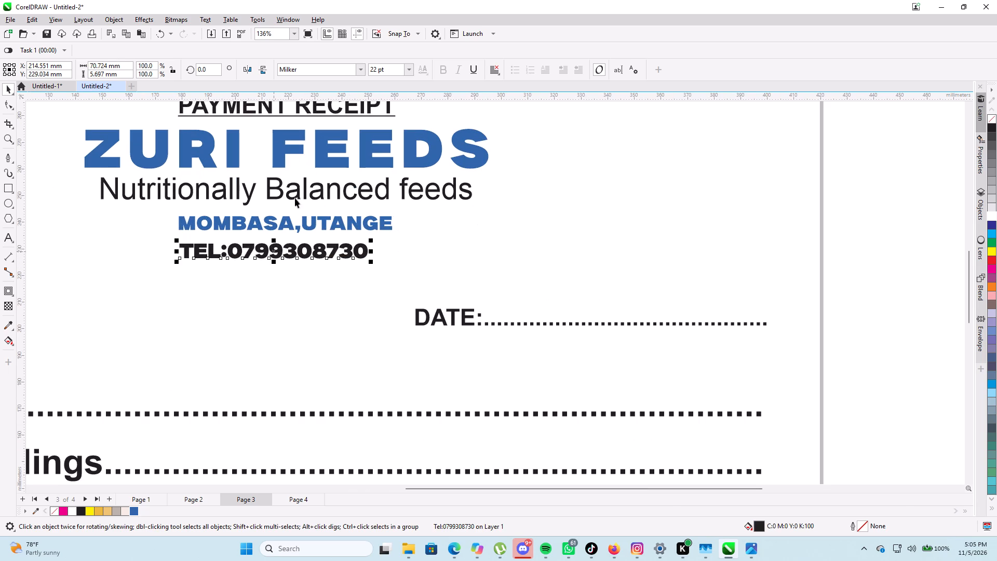
Sample the orange #F88447 from the fish in the SEA VENTURES logo and add it to the document palette.
left_click(297, 194)
scroll(336, 200, "down", 6)
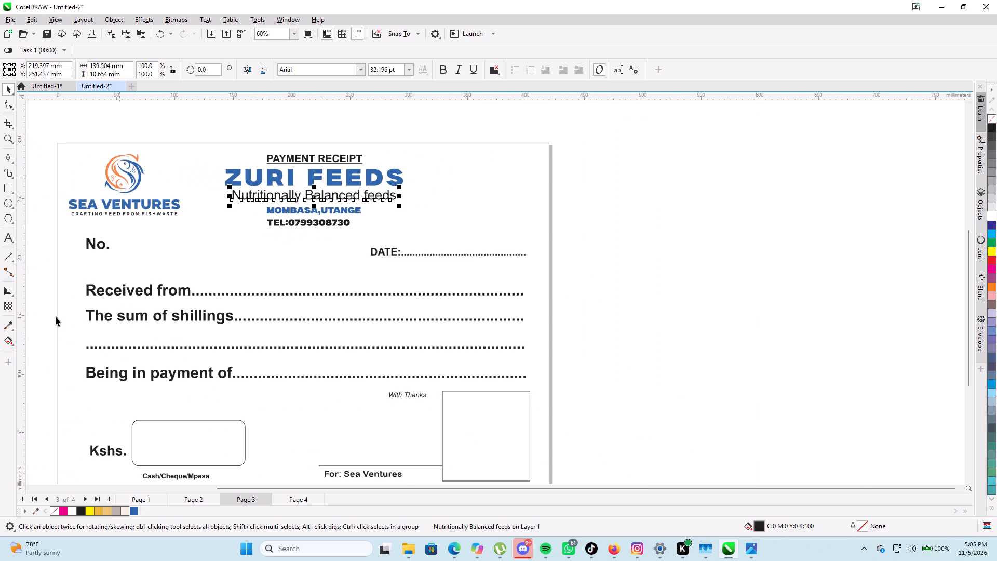
scroll(100, 201, "up", 10)
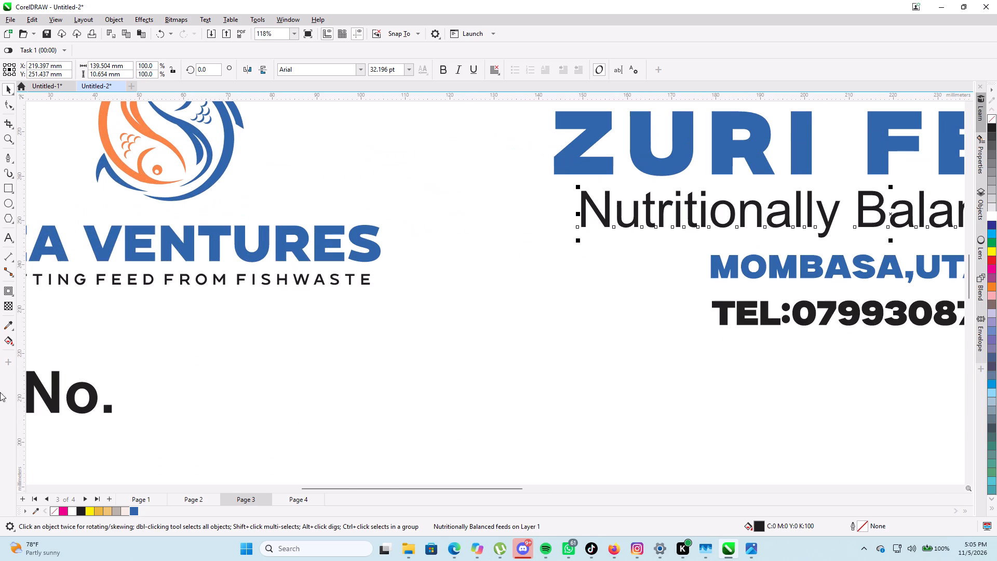
left_click(12, 325)
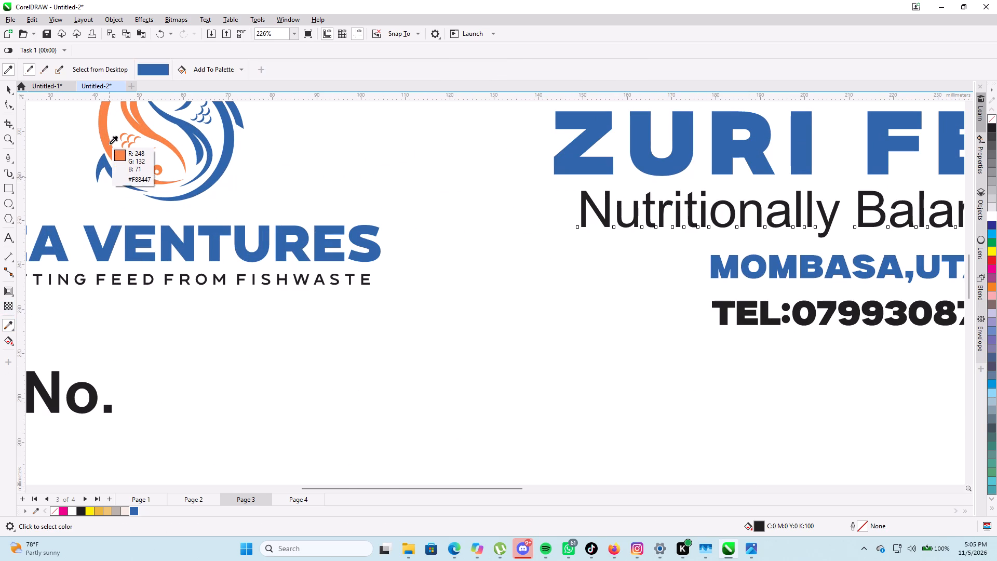
left_click(107, 140)
scroll(149, 272, "down", 11)
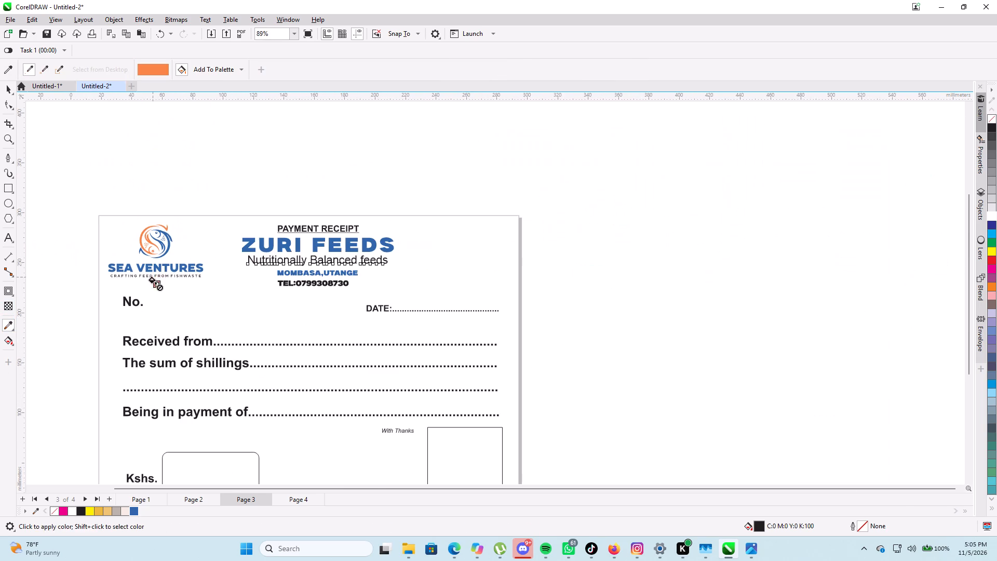
left_click(215, 69)
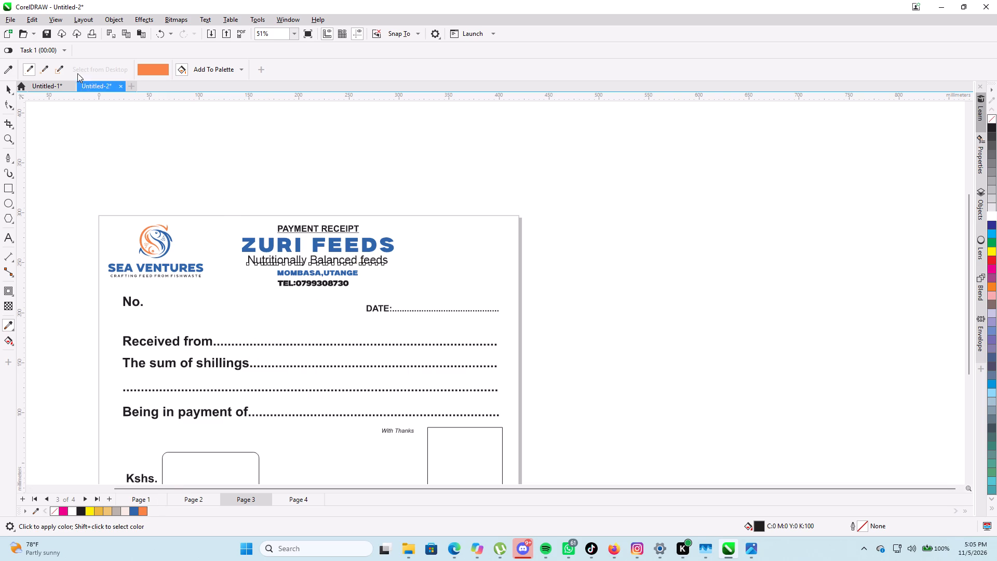
left_click(10, 90)
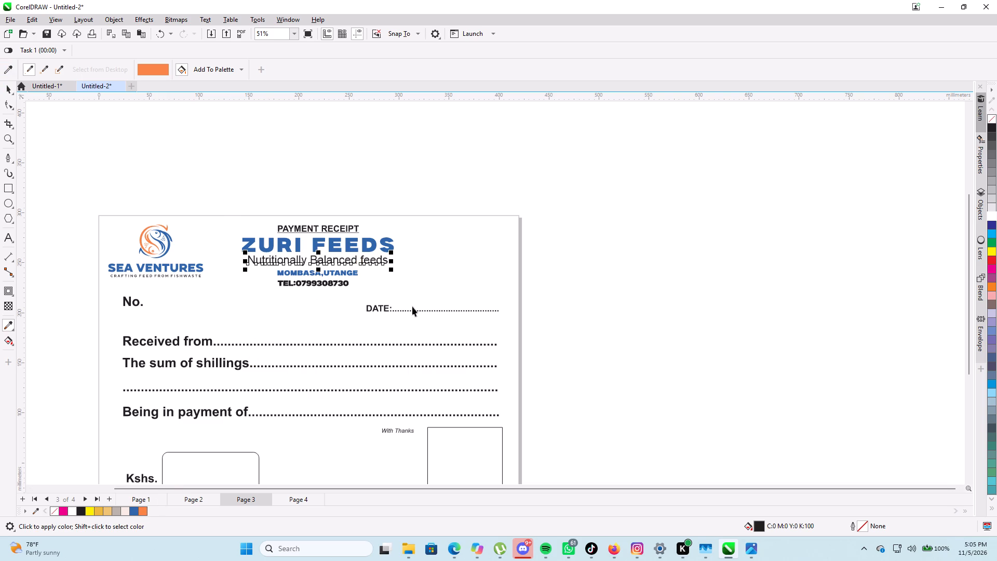
Make the whole tagline bold and capitalise its last word so it reads "Nutritionally Balanced Feeds".
triple_click(366, 264)
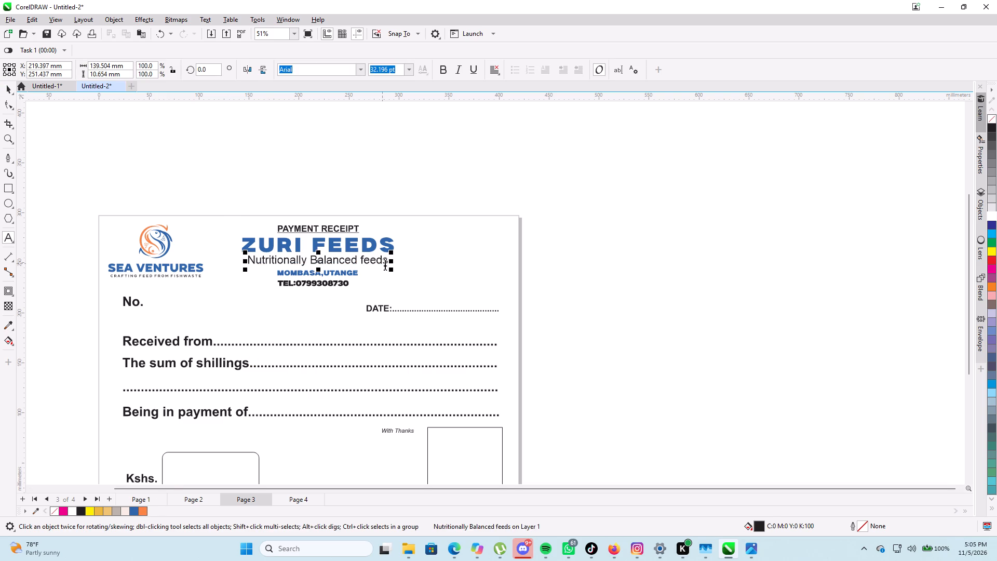
left_click_drag(386, 263, 239, 264)
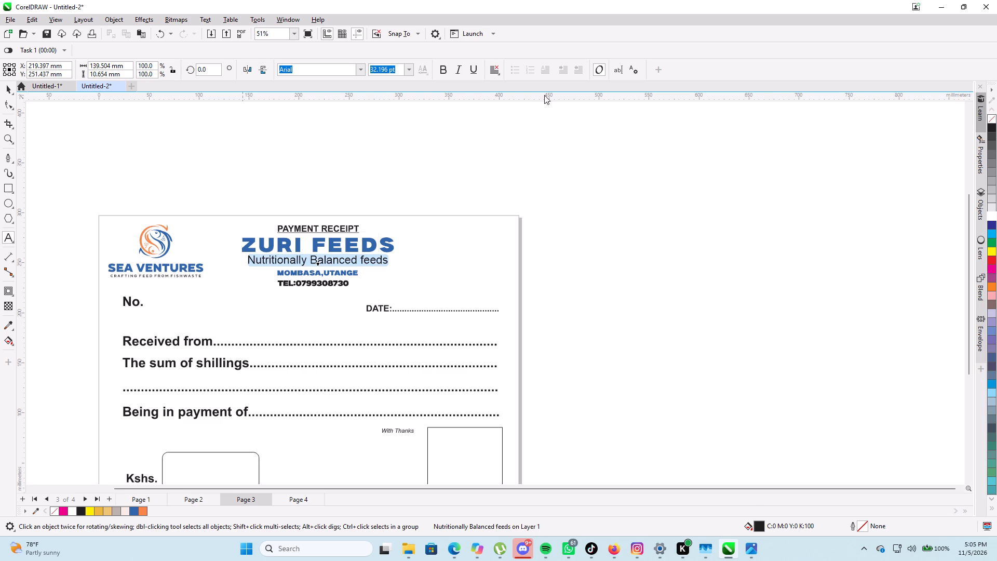
left_click(442, 64)
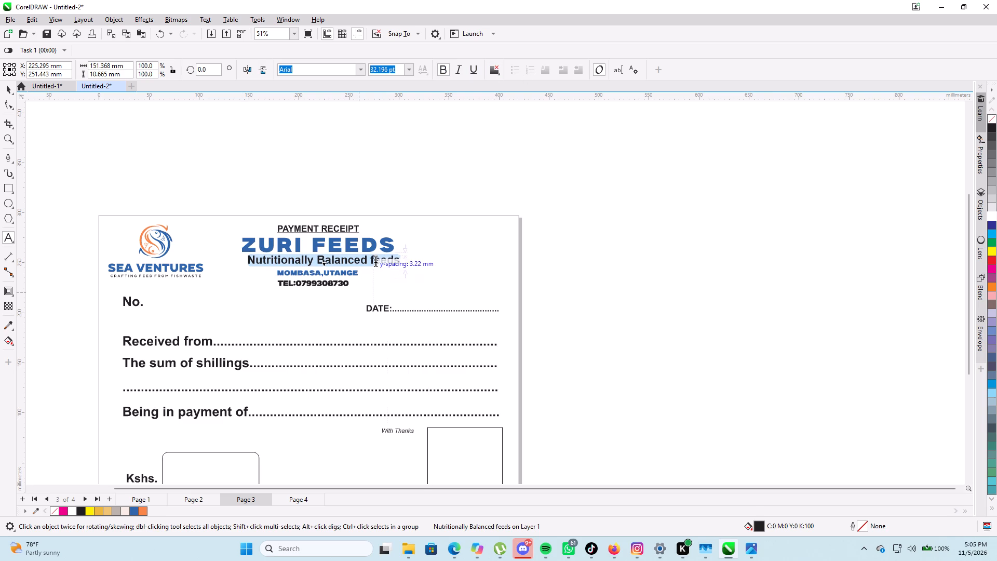
left_click(376, 259)
key("BackSpace")
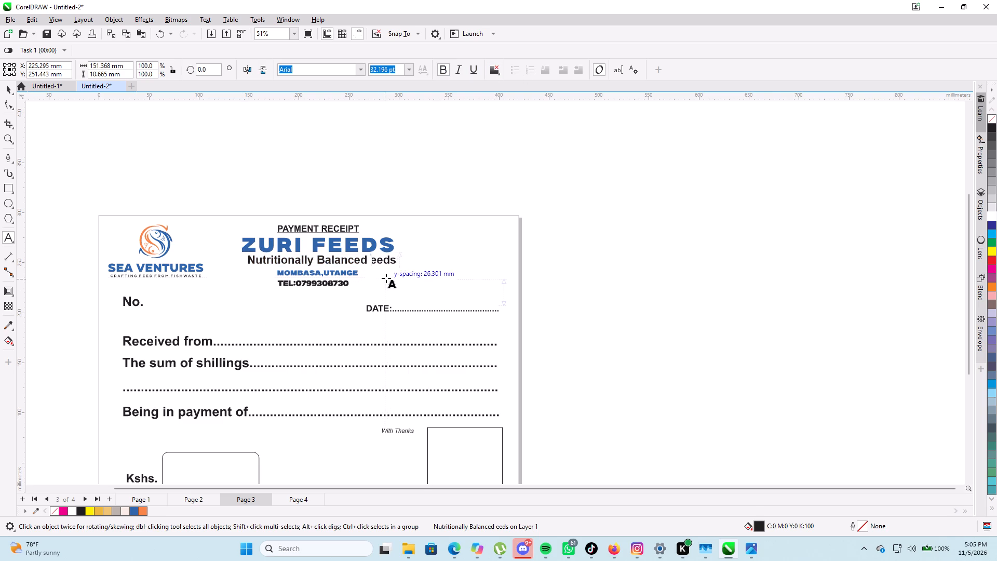
key("shift+f")
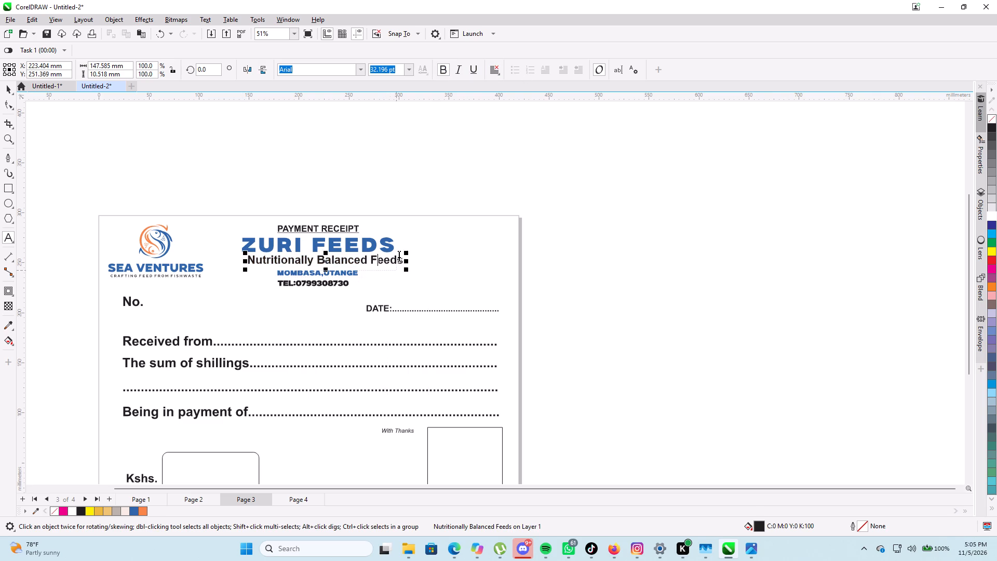
Shift the bold tagline sideways so its left edge lines up with the ZURI FEEDS heading.
scroll(398, 255, "up", 3)
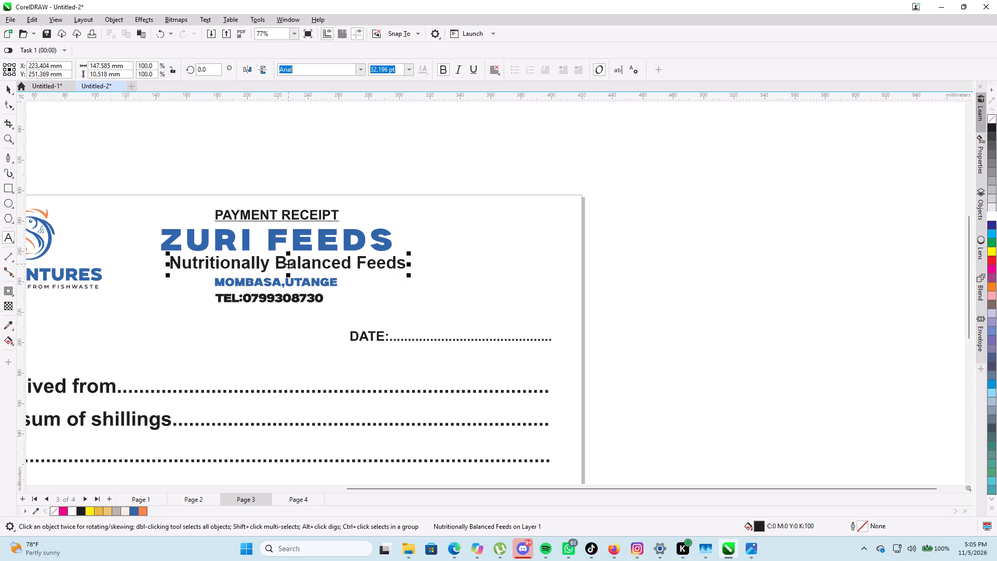
left_click_drag(288, 264, 279, 264)
Enlarge the ZURI FEEDS heading proportionally to about 164 mm wide and centre it above the tagline.
left_click(369, 234)
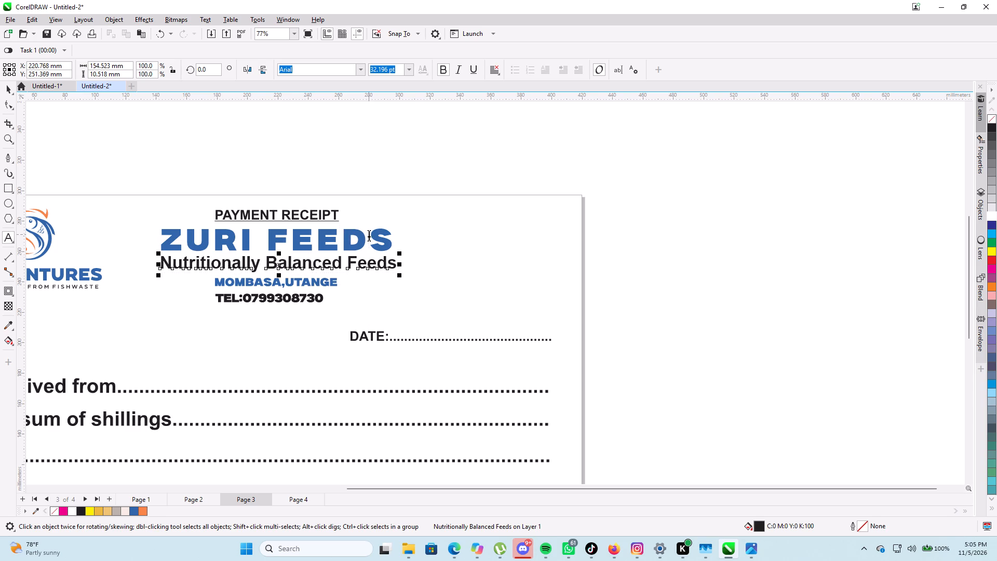
left_click_drag(397, 223, 408, 219)
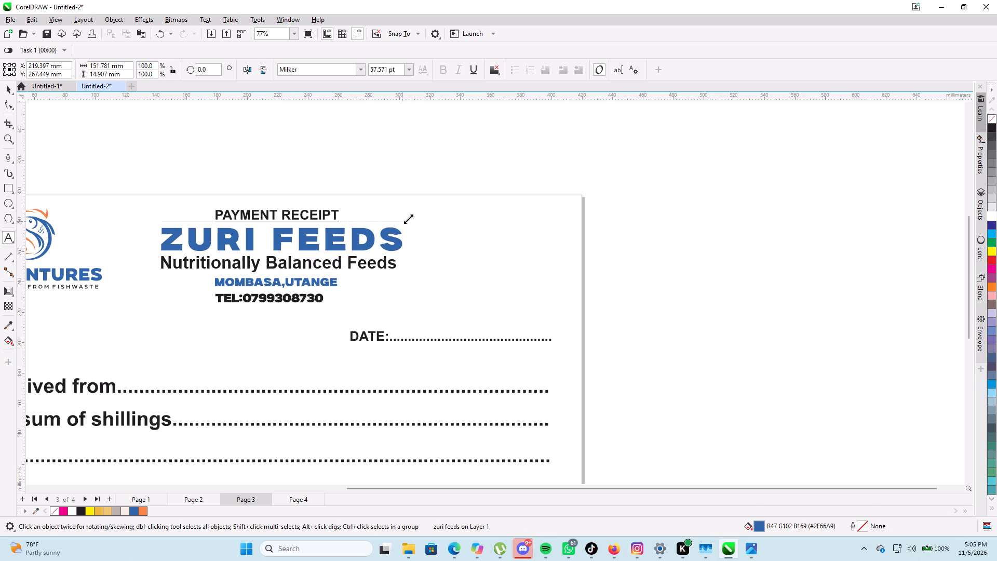
left_click_drag(408, 219, 416, 216)
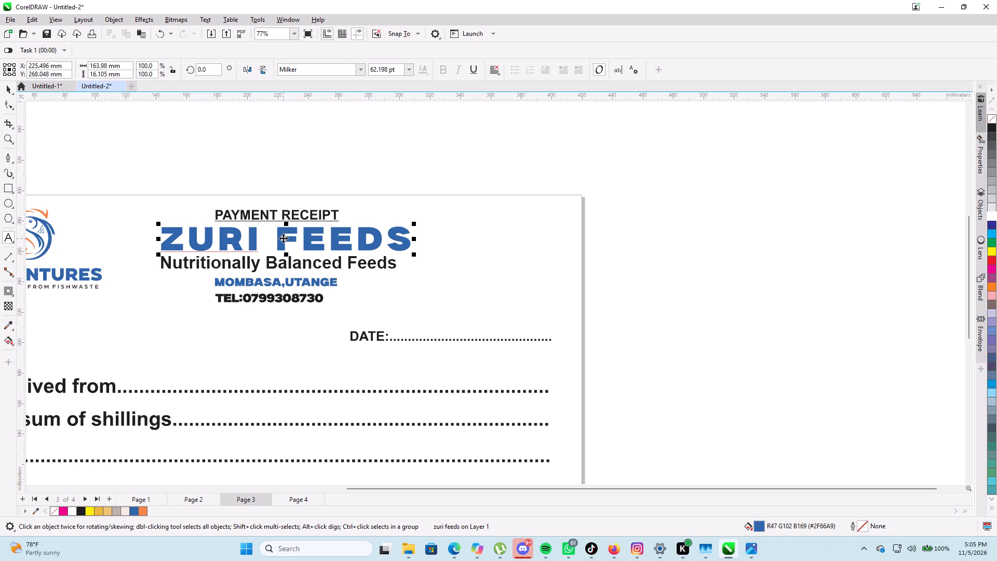
left_click_drag(283, 238, 277, 241)
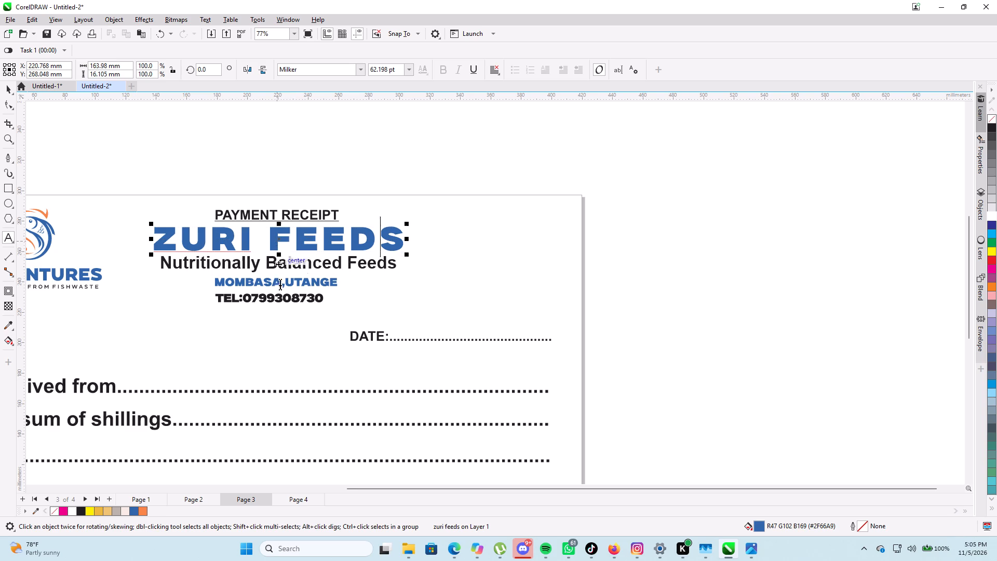
Recolour the entire "Nutritionally Balanced Feeds" tagline with the sampled orange #F88447.
scroll(307, 290, "down", 4)
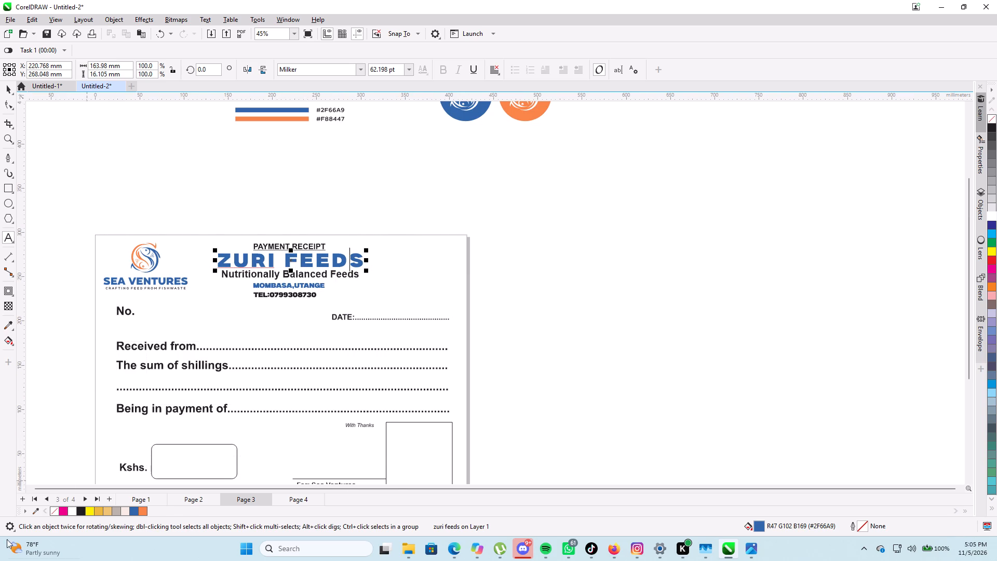
left_click(142, 513)
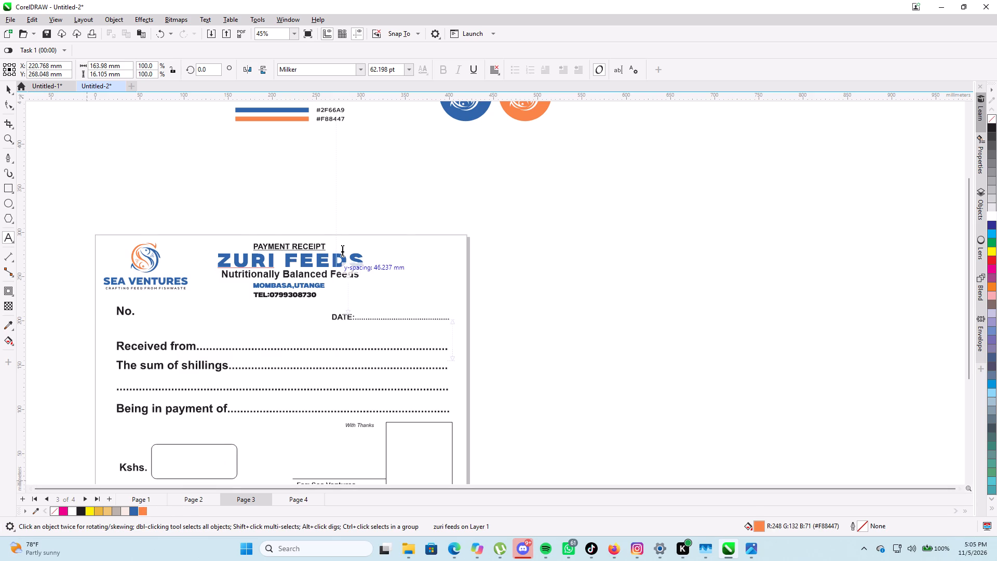
scroll(321, 261, "up", 2)
left_click(360, 278)
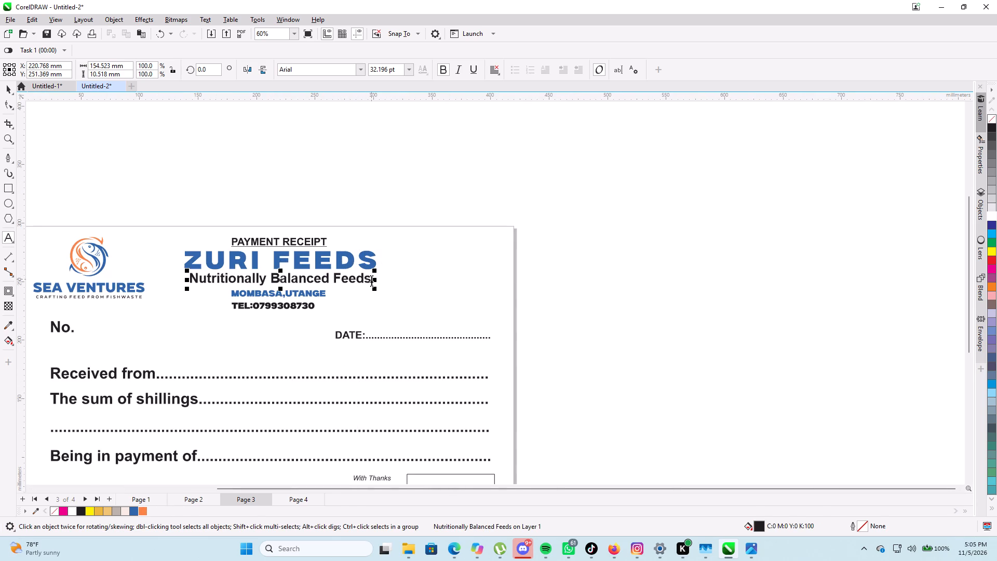
left_click_drag(371, 279, 159, 291)
left_click(141, 512)
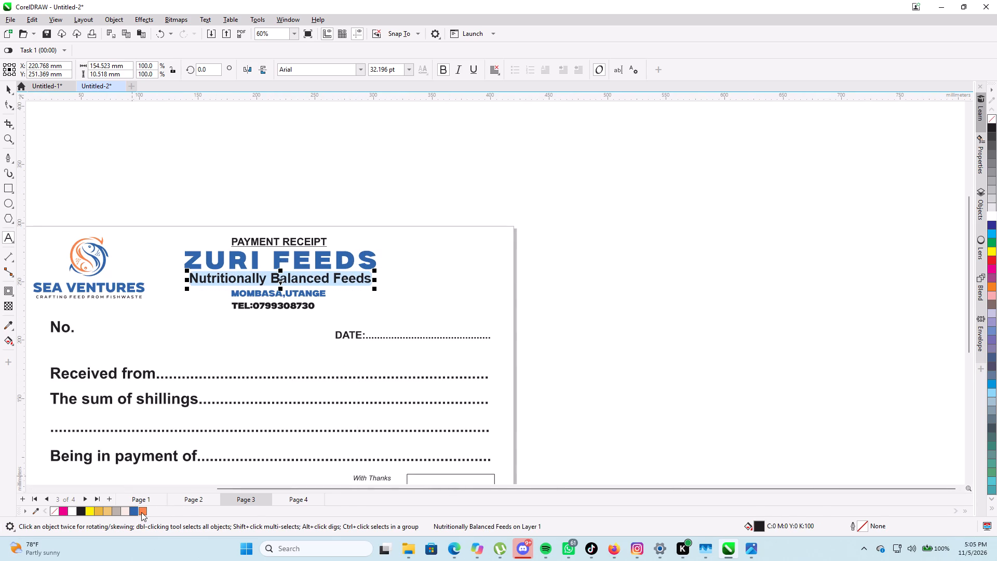
Centre the telephone line under MOMBASA,UTANGE and move it about 6 mm lower.
left_click(295, 308)
scroll(314, 303, "up", 2)
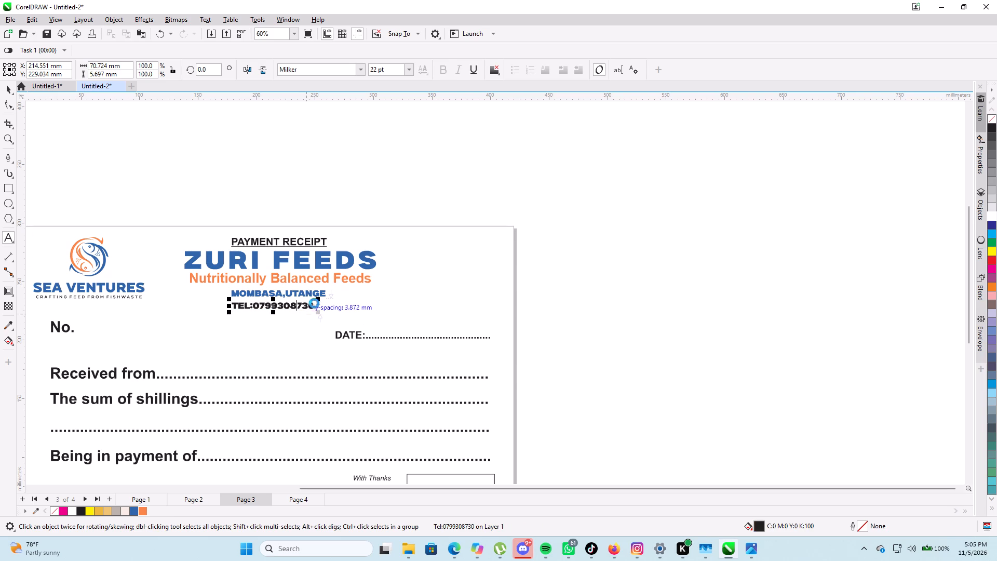
scroll(314, 303, "up", 2)
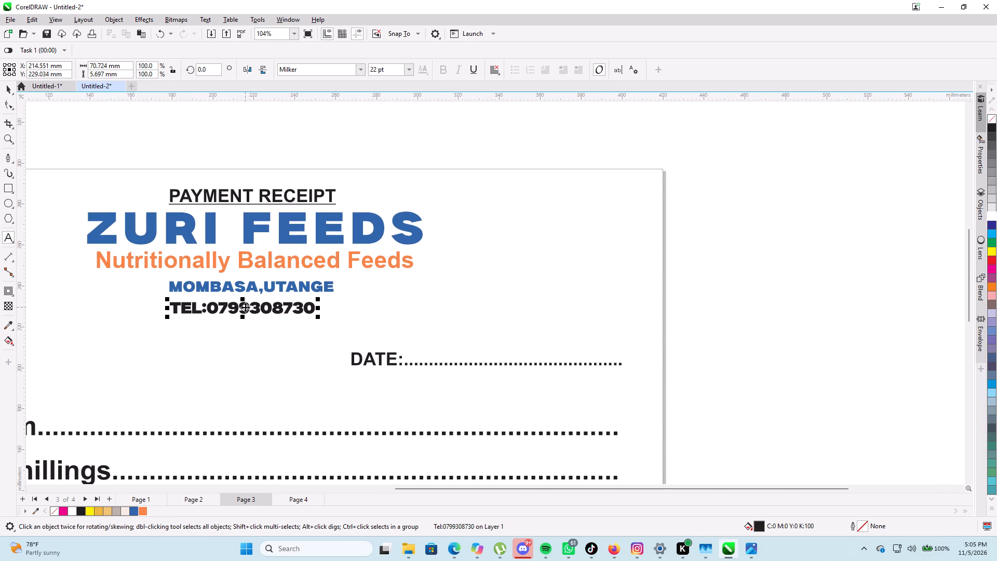
left_click_drag(245, 307, 251, 309)
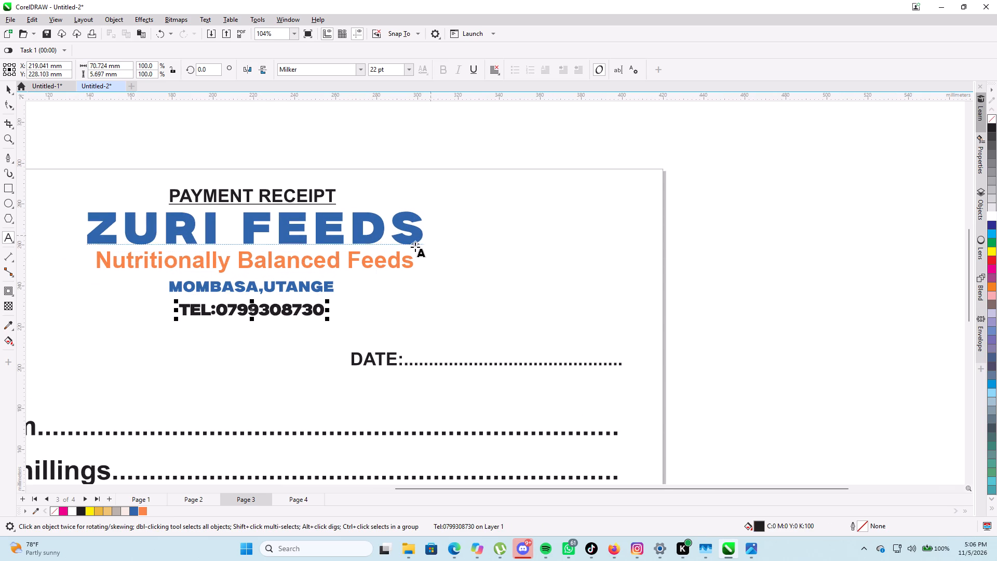
scroll(696, 248, "down", 3)
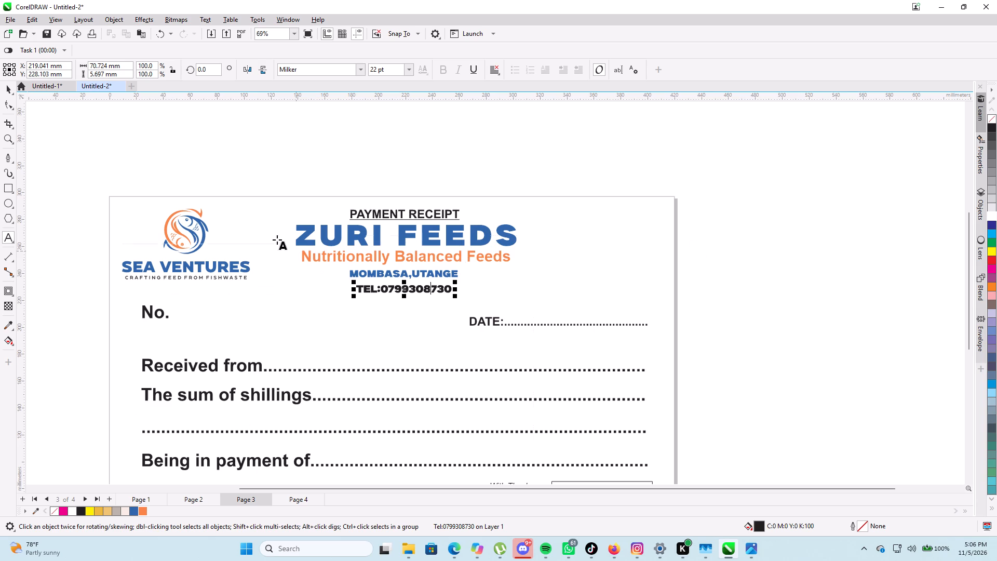
left_click(6, 87)
left_click_drag(403, 287, 404, 291)
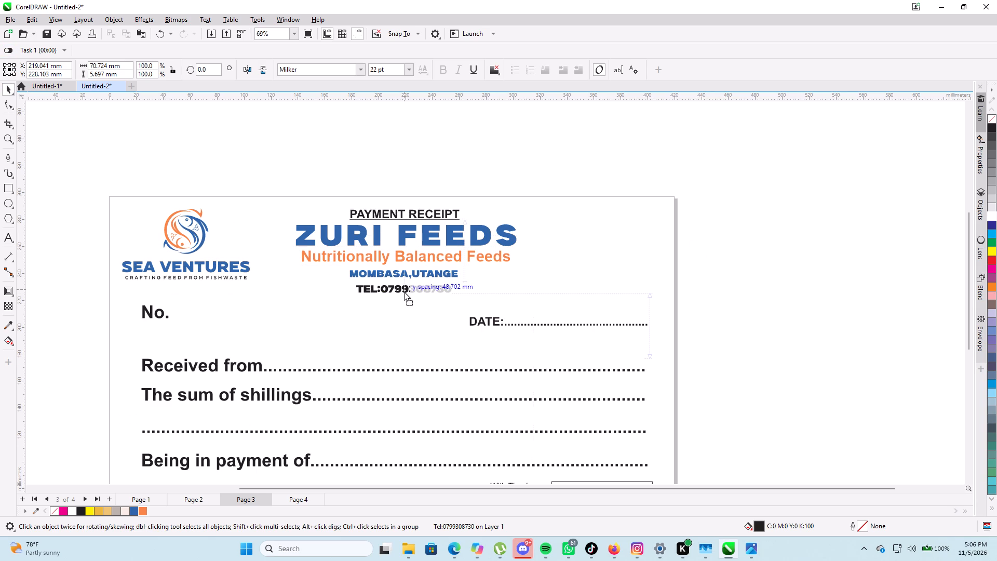
left_click_drag(404, 291, 403, 295)
Move the MOMBASA,UTANGE line about 3 mm lower, midway between the orange tagline and the telephone line.
left_click(406, 271)
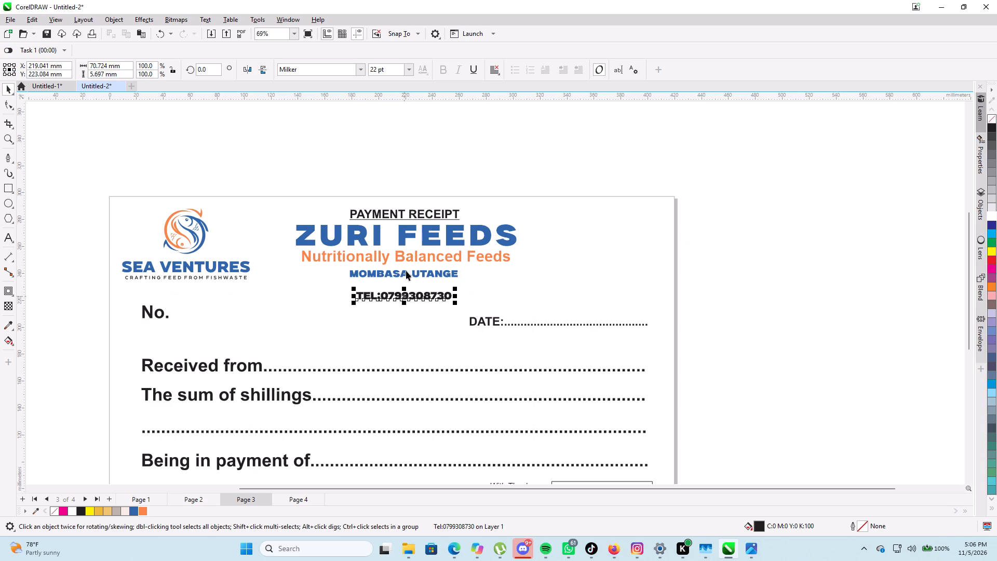
scroll(407, 275, "up", 8)
left_click_drag(401, 275, 399, 296)
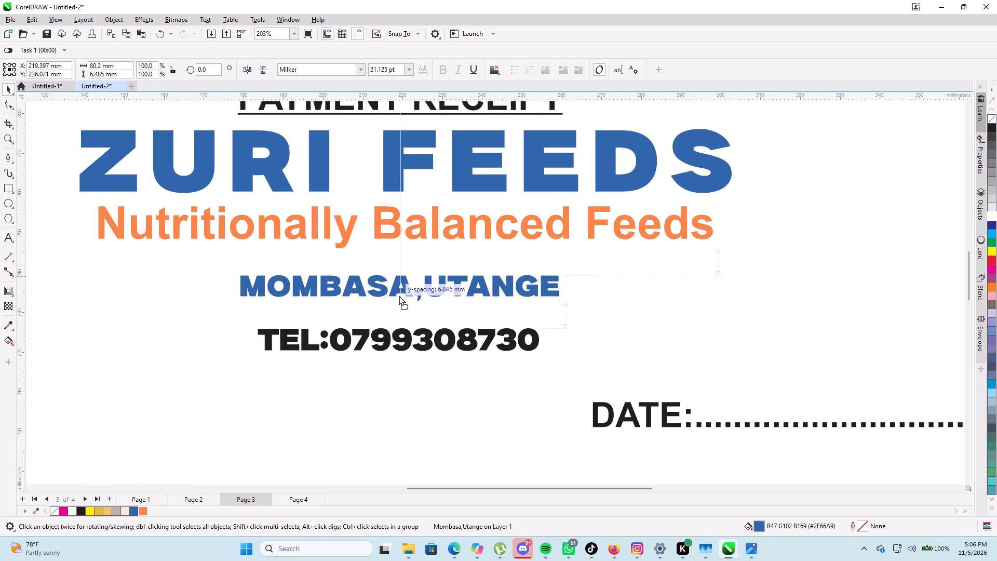
Move the MOMBASA,UTANGE line about 2 mm lower, closer to the telephone line.
left_click_drag(399, 296, 398, 298)
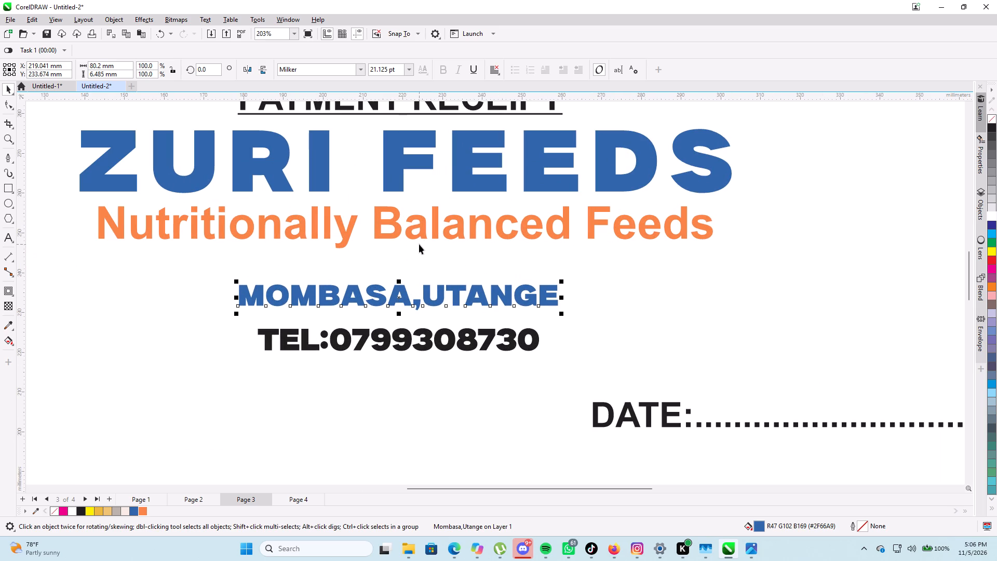
Move the orange tagline about 5 mm lower and centre it beneath the ZURI FEEDS heading.
left_click(420, 235)
left_click_drag(405, 228, 402, 246)
scroll(415, 179, "down", 4)
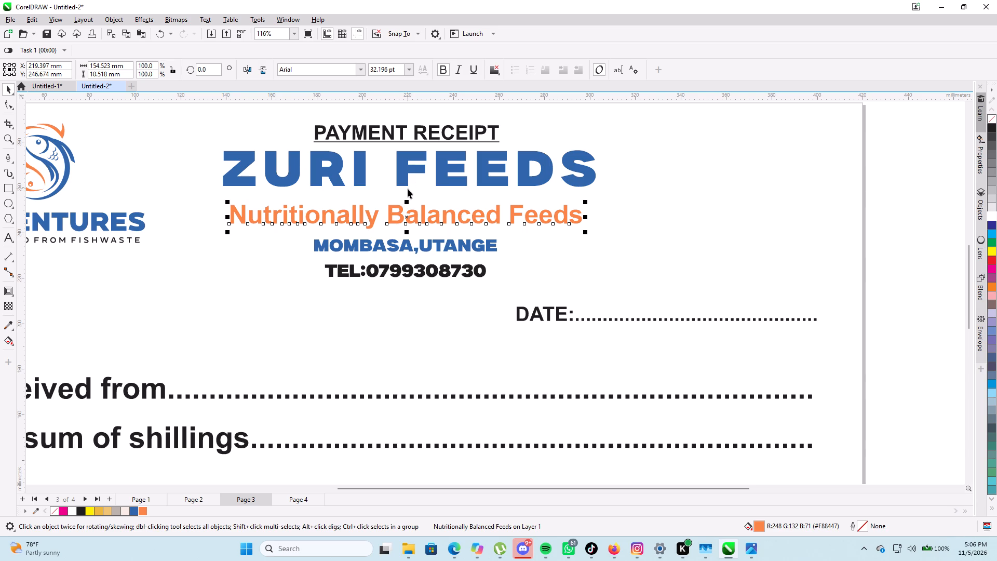
left_click(407, 215)
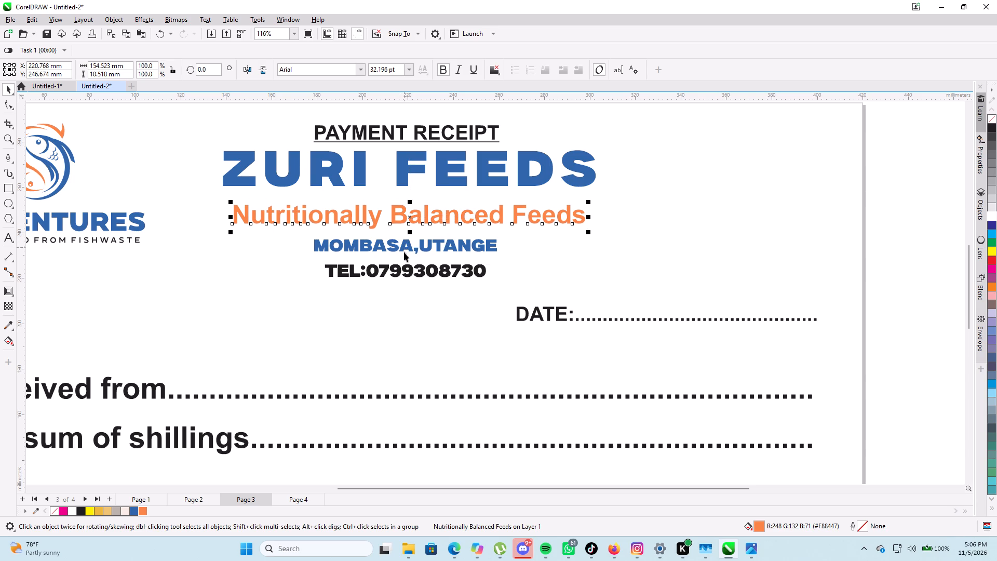
Recolour the telephone line on the receipt with the orange #F88447.
scroll(405, 265, "down", 2)
left_click(406, 271)
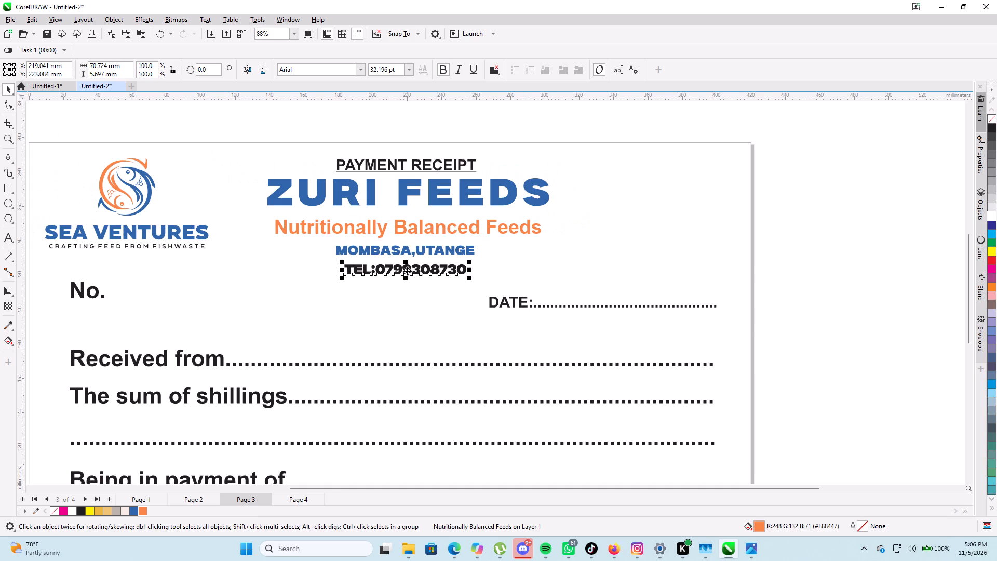
left_click(143, 513)
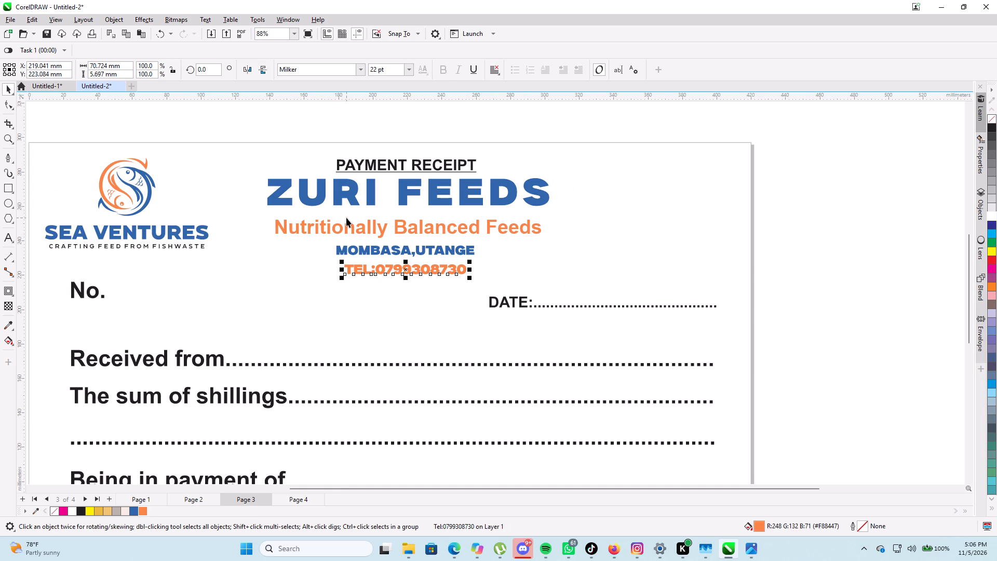
Shrink the orange tagline proportionally to about 143 mm wide and move it about 2 mm higher, towards the ZURI FEEDS heading.
scroll(388, 237, "up", 3)
left_click(401, 220)
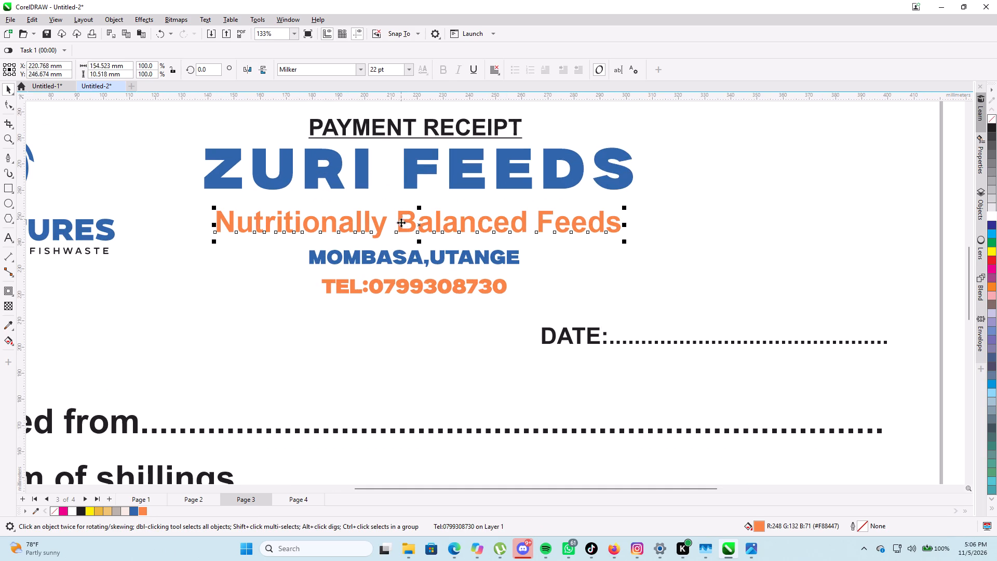
left_click(402, 223)
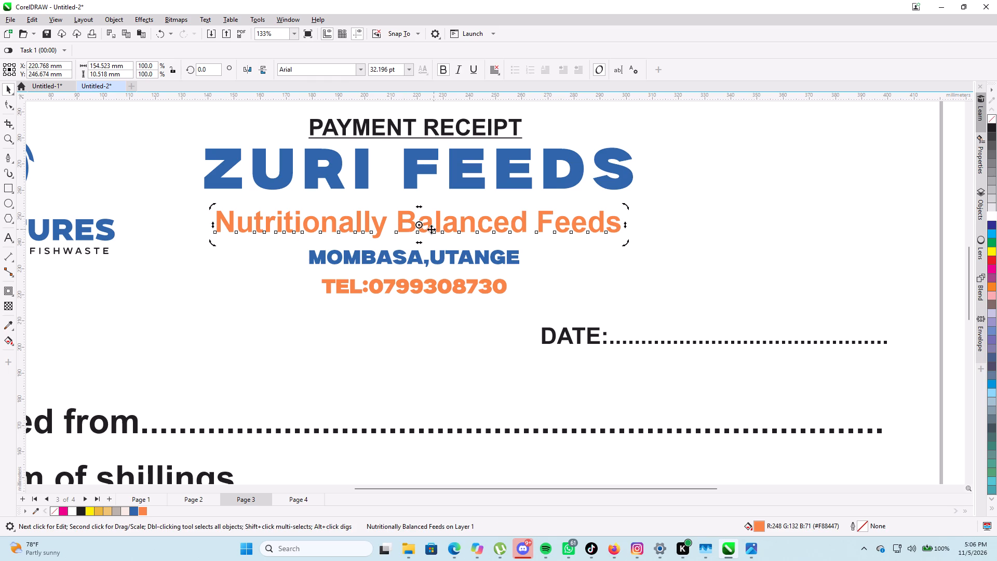
left_click(403, 222)
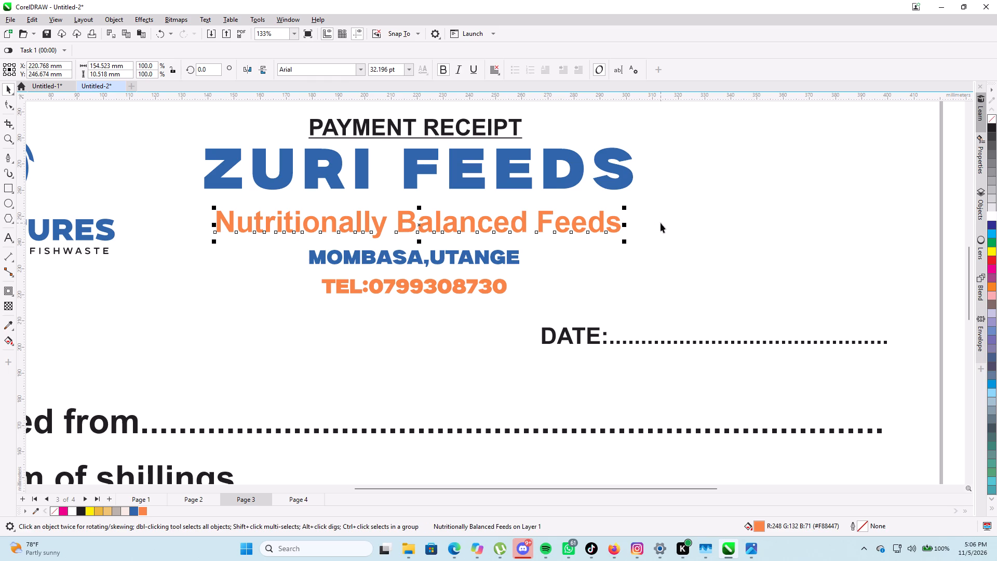
left_click(626, 207)
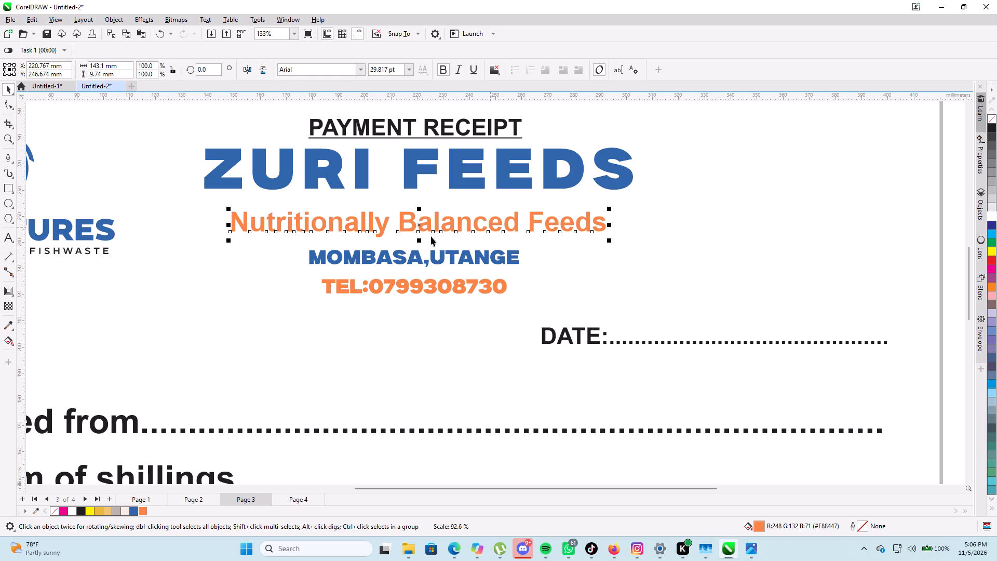
left_click_drag(423, 226, 422, 221)
Move the MOMBASA,UTANGE line about 2 mm higher, between the orange tagline and the telephone line.
left_click(419, 258)
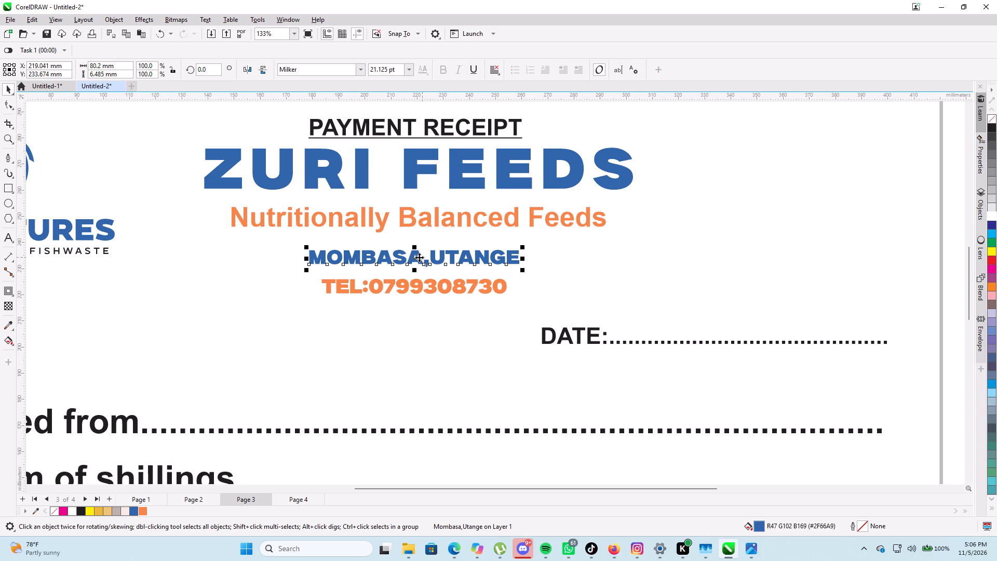
left_click(413, 257)
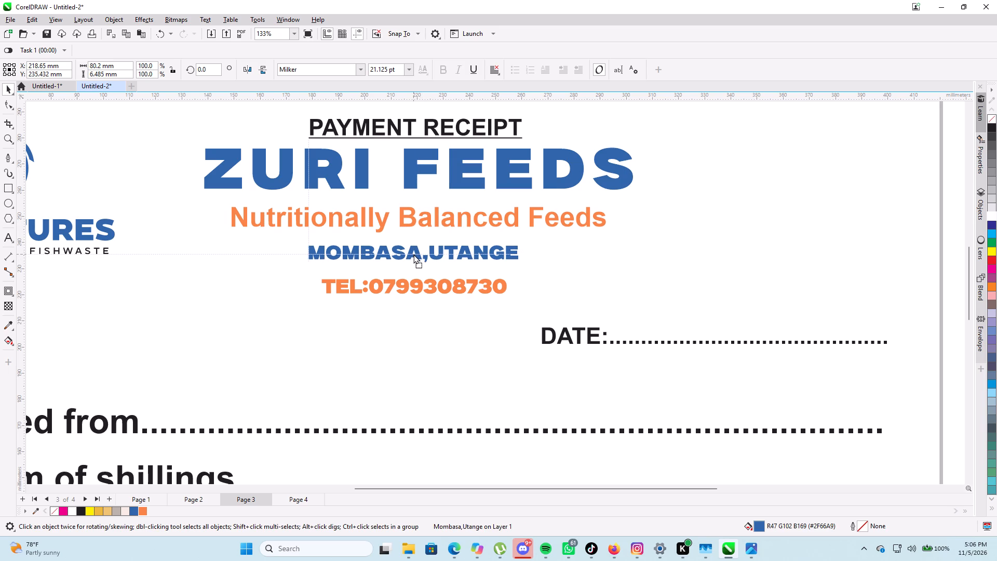
left_click(417, 288)
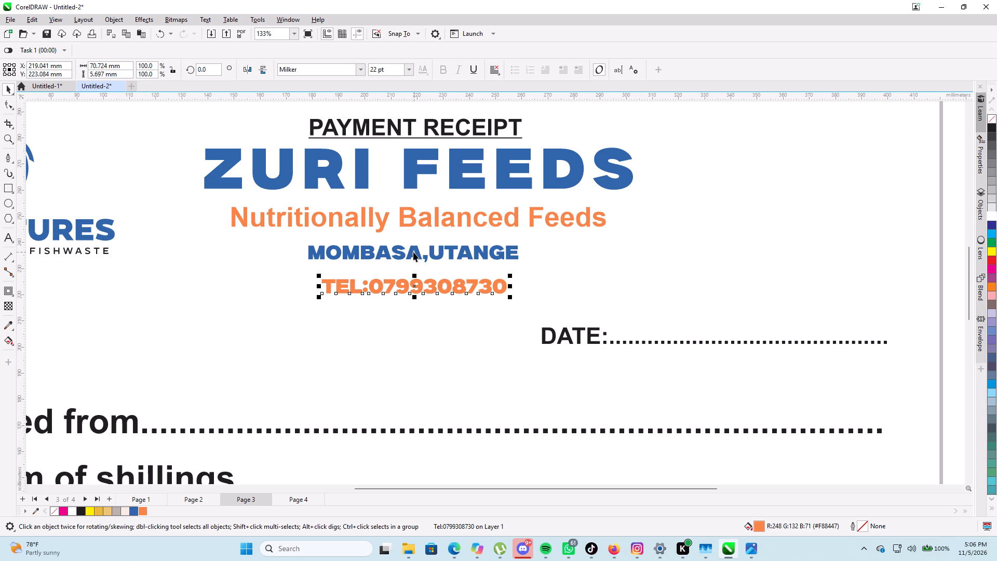
left_click(413, 252)
Examine the whole Page 3 receipt, from the header down to the amount box and signature area.
scroll(480, 278, "down", 5)
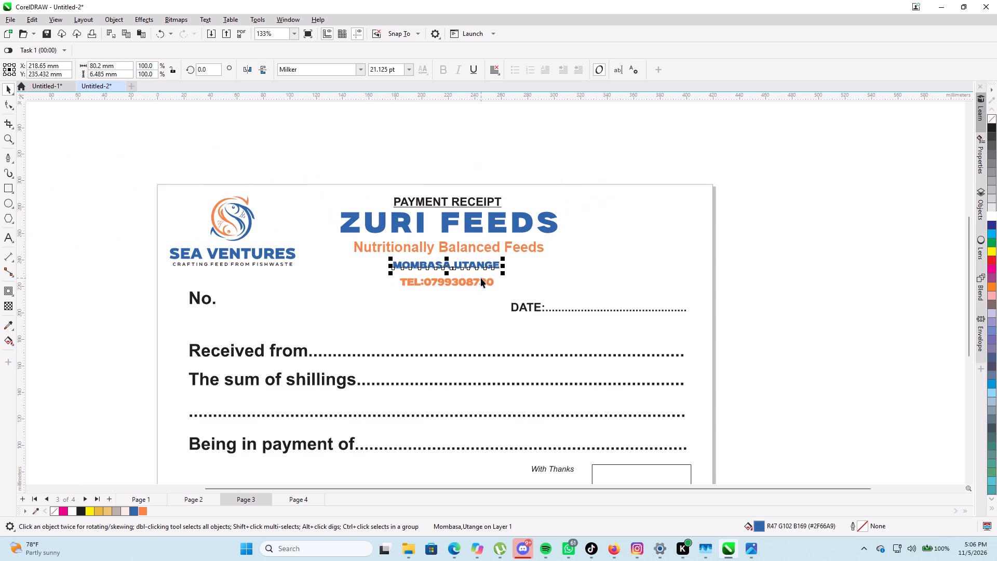
scroll(481, 278, "down", 2)
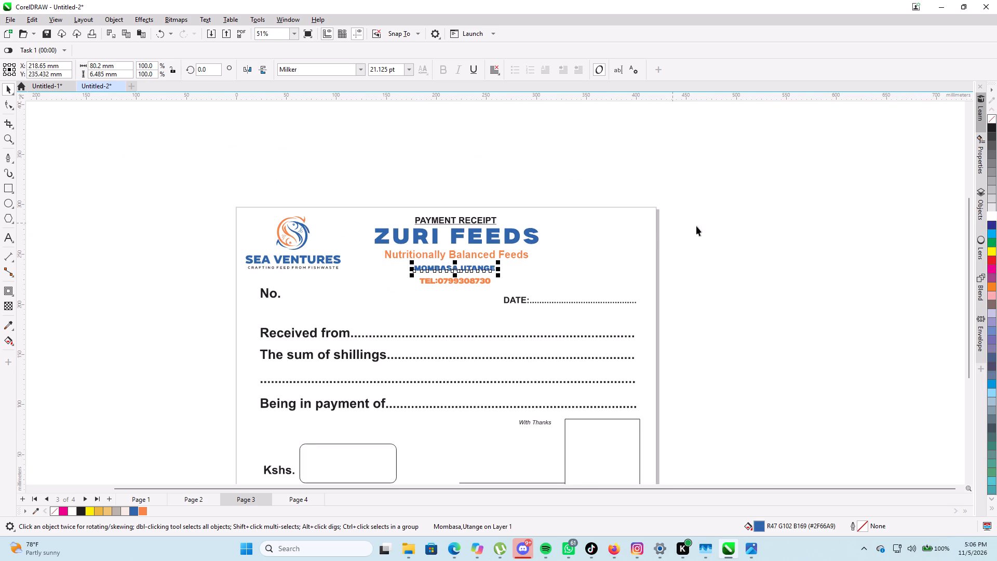
left_click(742, 235)
scroll(708, 353, "down", 5)
scroll(713, 346, "up", 5)
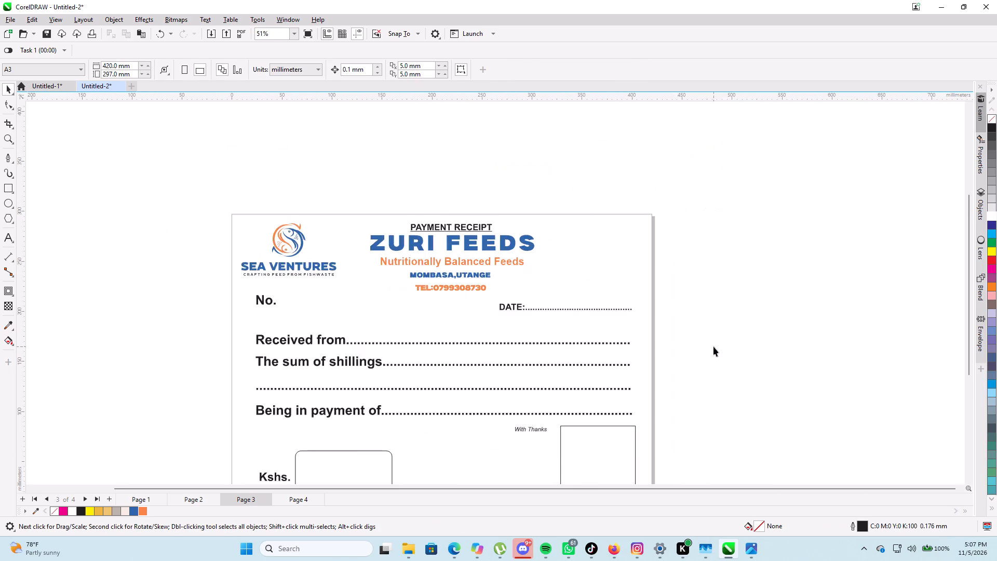
scroll(713, 346, "down", 4)
scroll(695, 424, "up", 3)
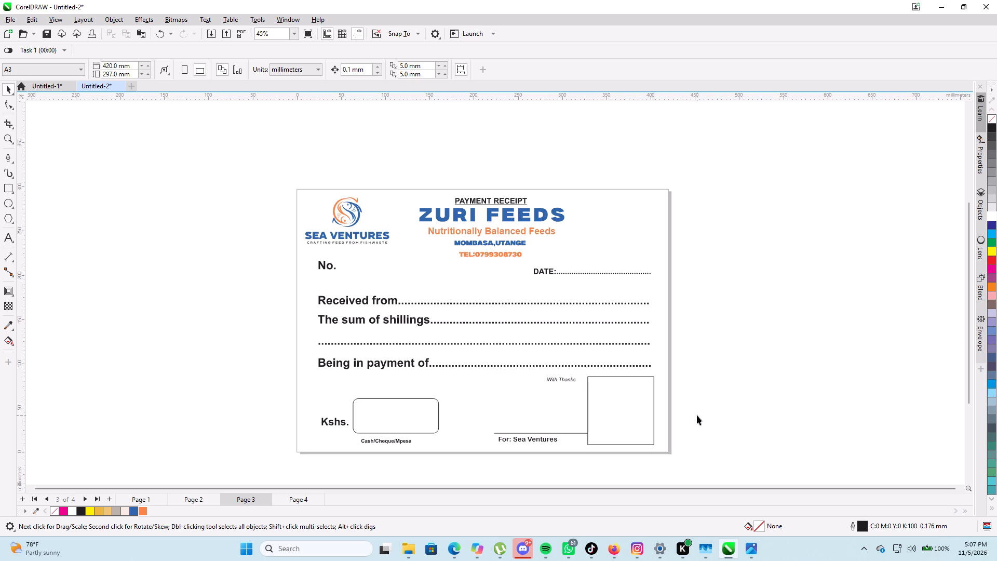
scroll(564, 435, "up", 5)
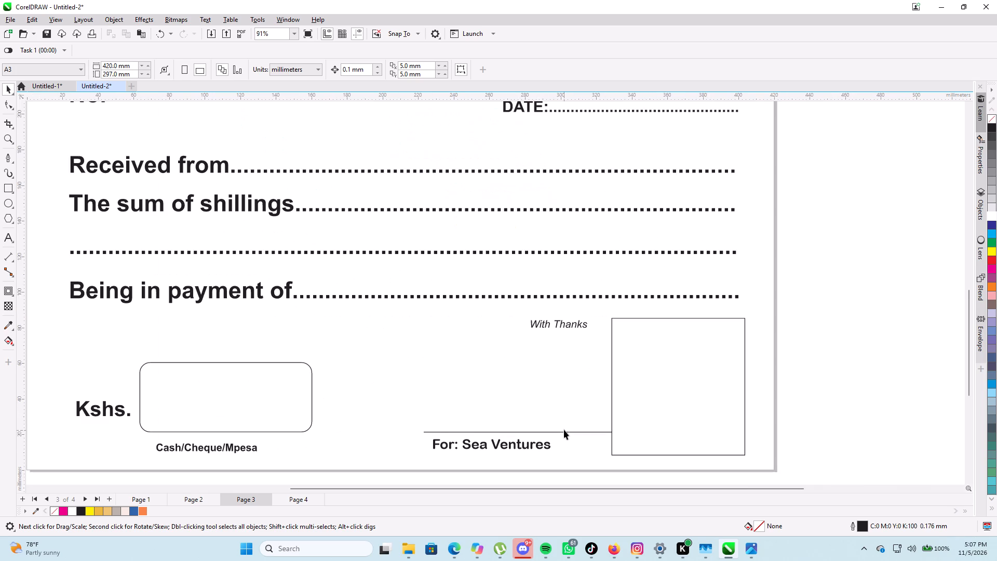
scroll(564, 429, "down", 6)
scroll(712, 323, "down", 3)
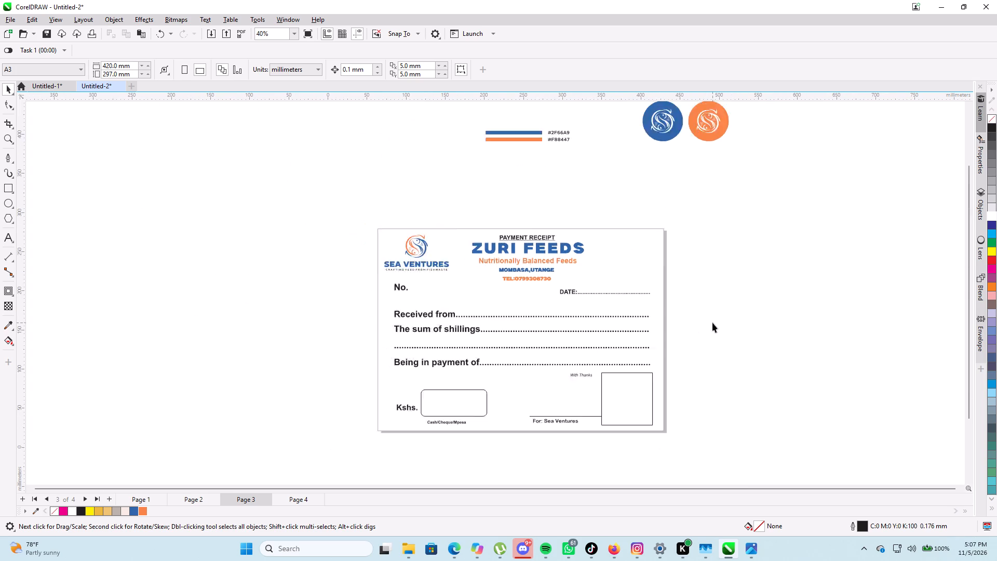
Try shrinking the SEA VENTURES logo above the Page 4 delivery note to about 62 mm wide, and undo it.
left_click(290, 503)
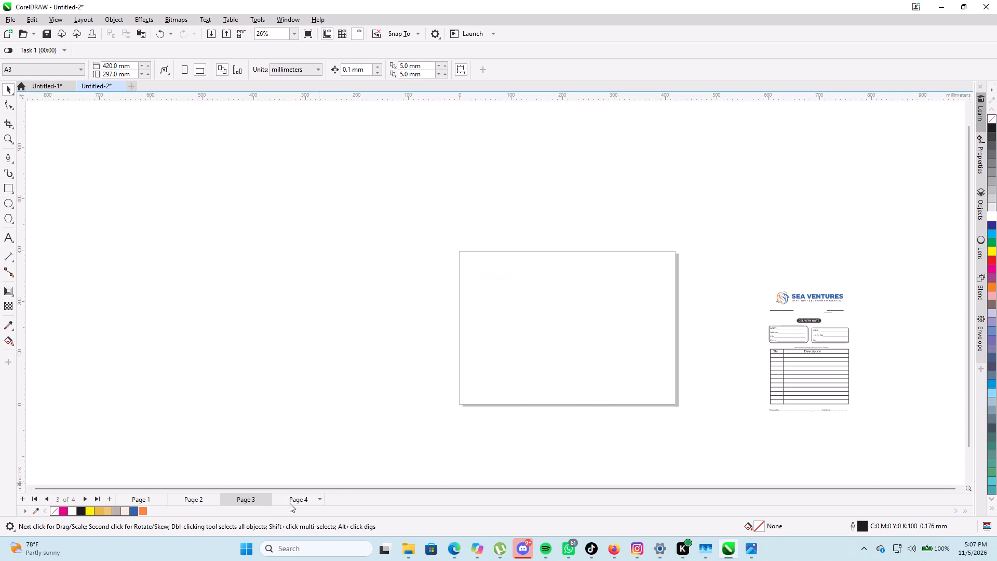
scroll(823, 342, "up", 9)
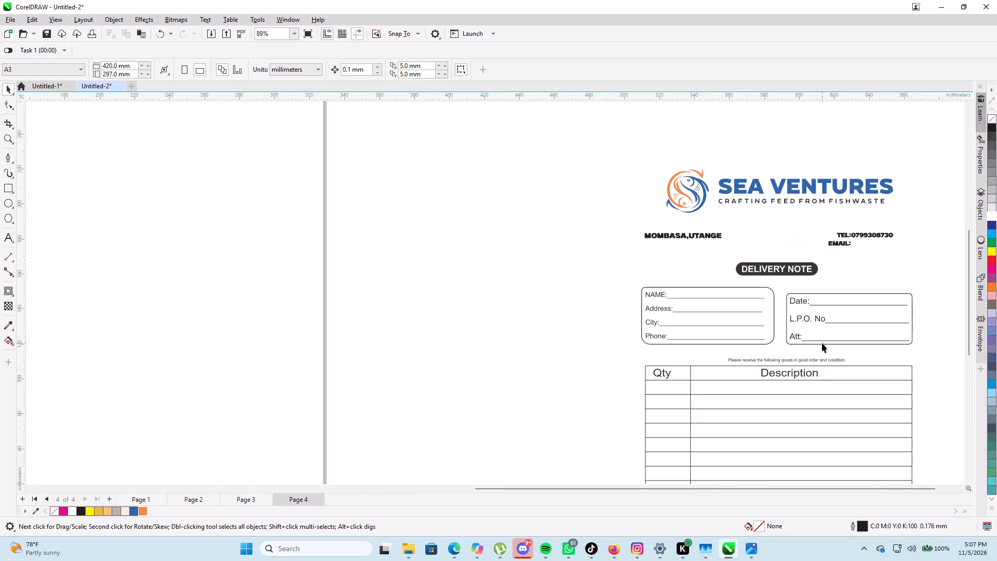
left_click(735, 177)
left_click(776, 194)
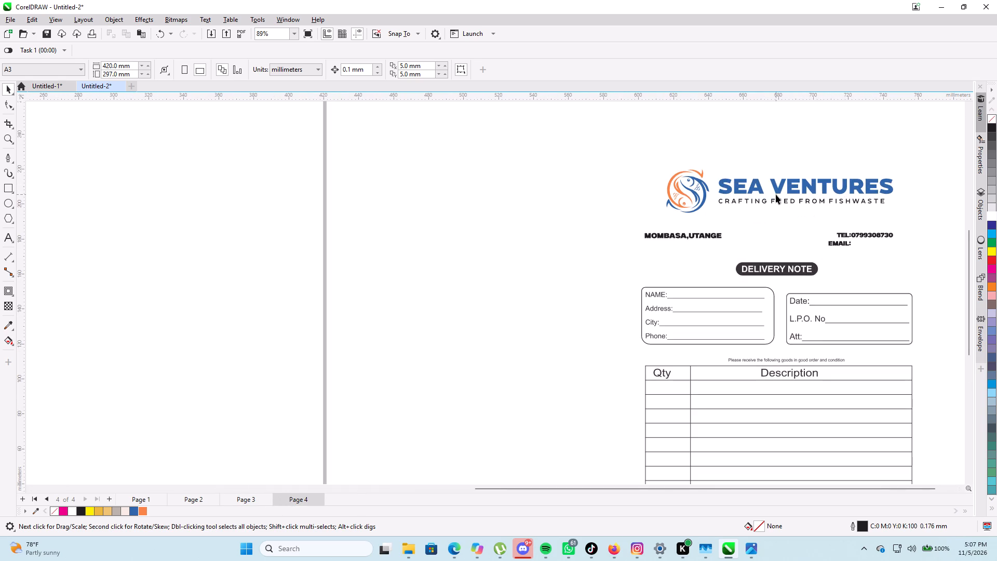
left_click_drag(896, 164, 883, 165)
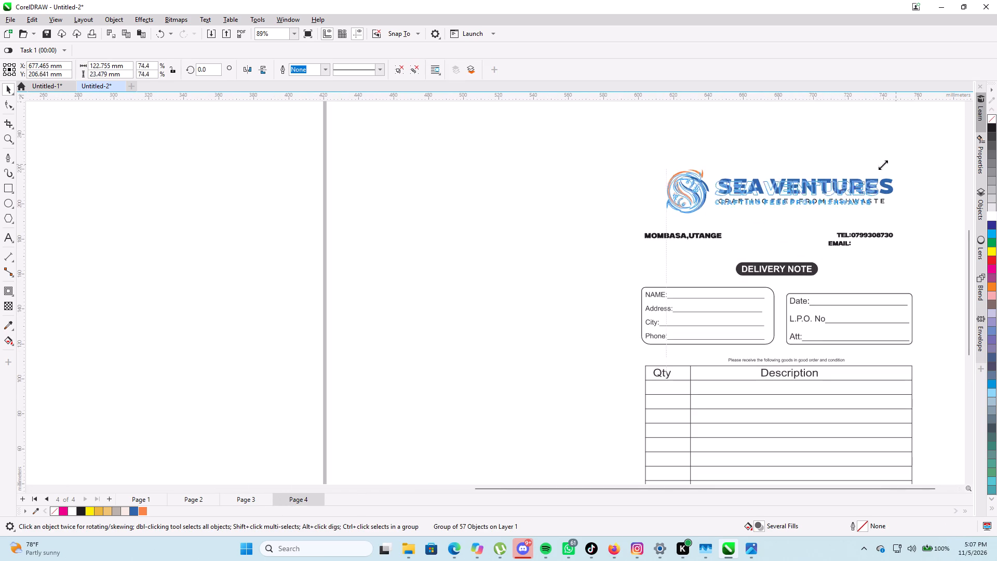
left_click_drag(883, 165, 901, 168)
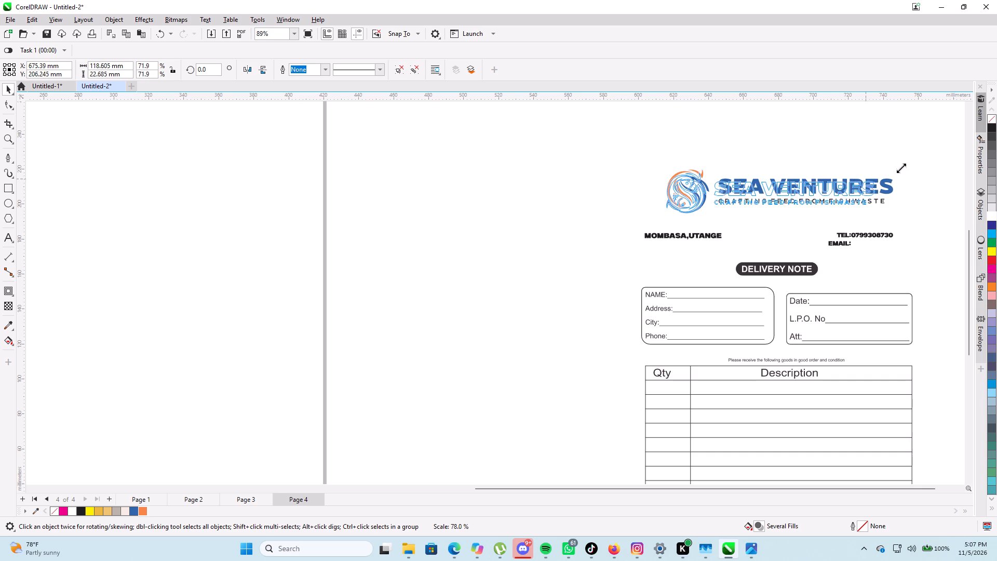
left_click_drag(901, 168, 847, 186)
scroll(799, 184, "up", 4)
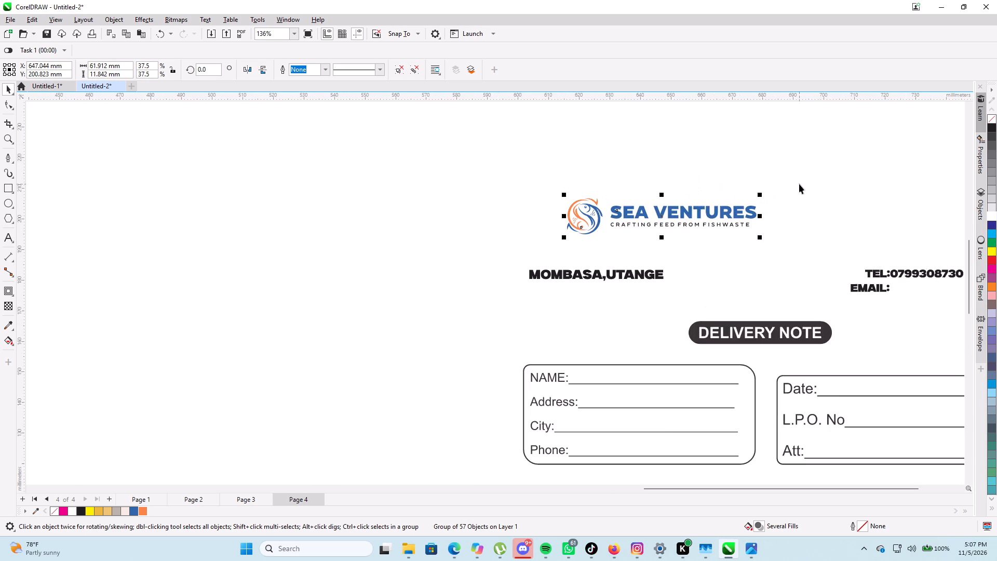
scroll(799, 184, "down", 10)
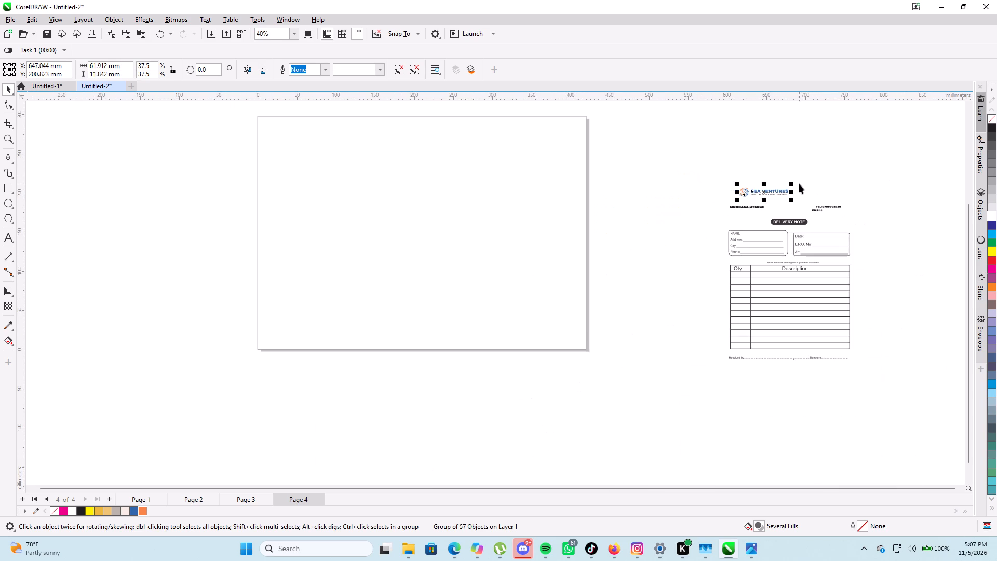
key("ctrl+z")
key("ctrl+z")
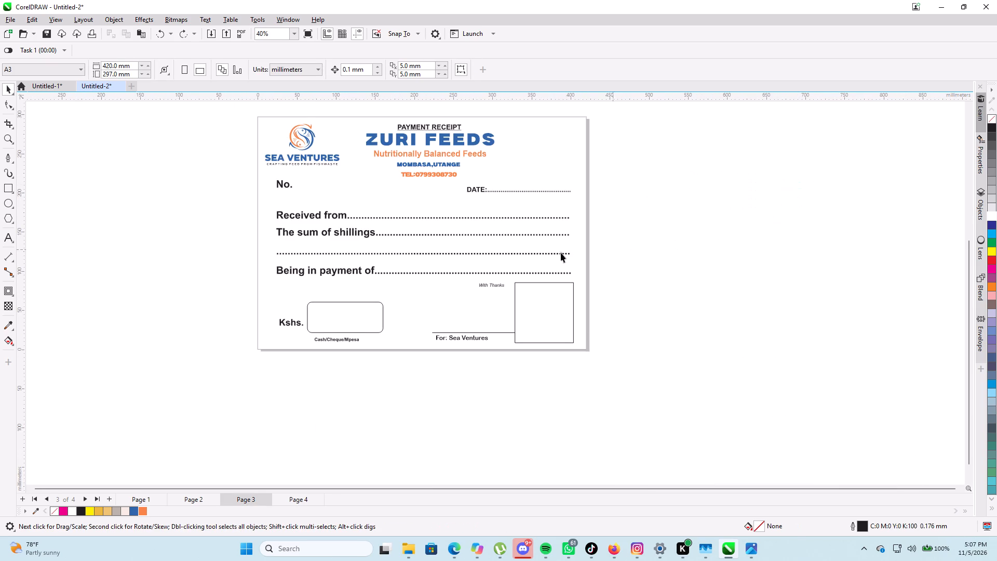
Delete the horizontal SEA VENTURES logo above the delivery note on Page 4.
left_click(295, 500)
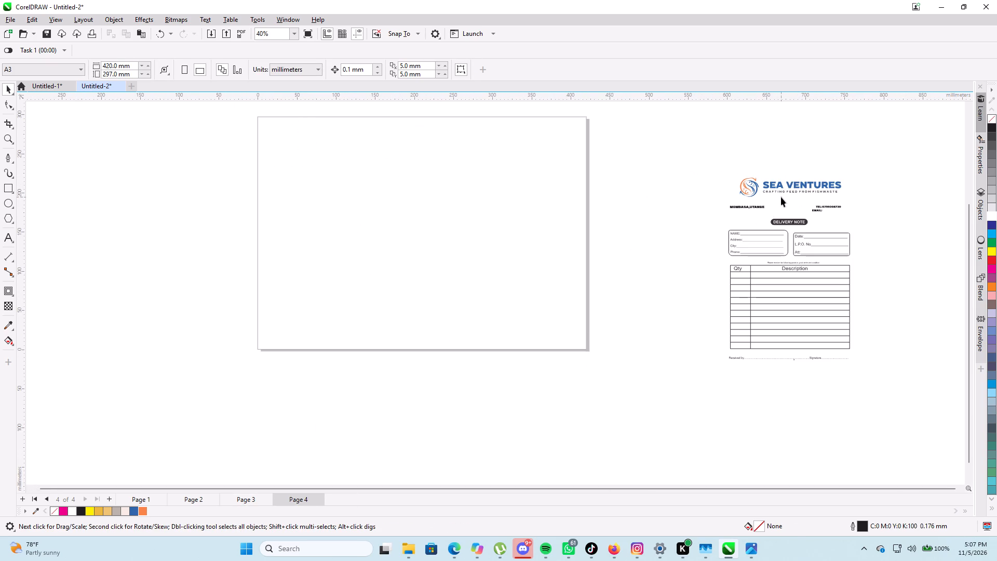
left_click(787, 192)
key("Delete")
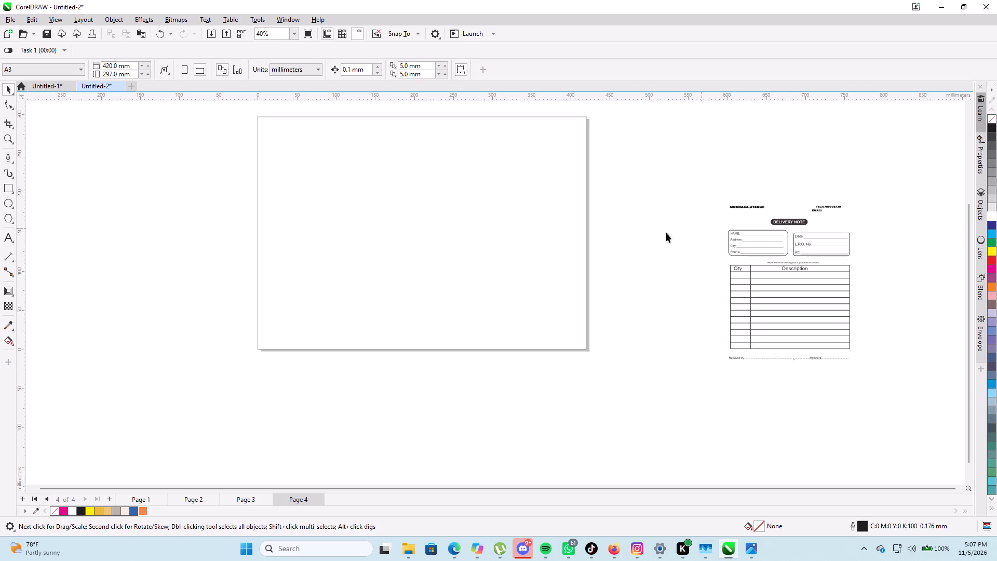
Copy the stacked SEA VENTURES logo from the header of the Page 3 payment receipt.
left_click(241, 498)
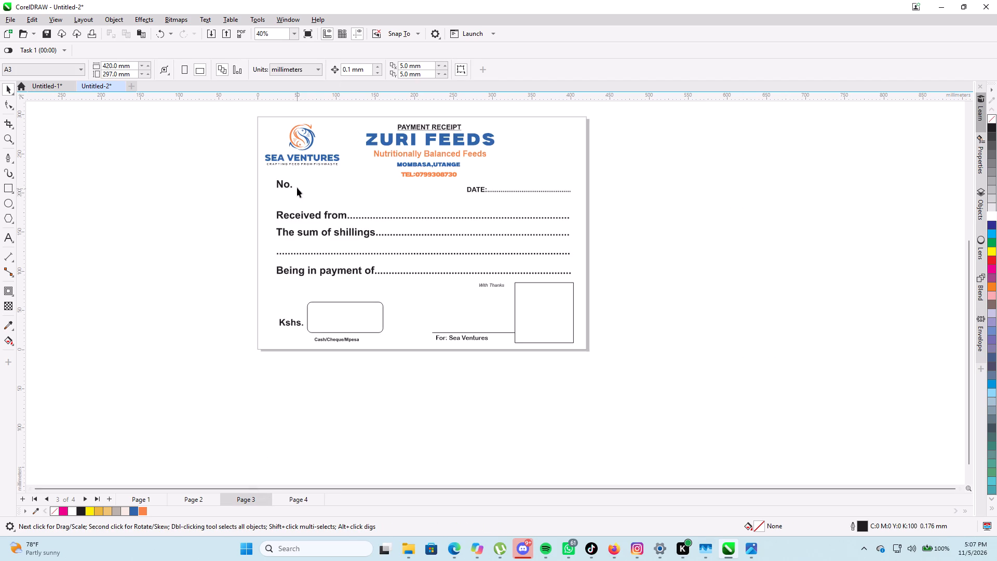
left_click(301, 145)
scroll(563, 198, "down", 9)
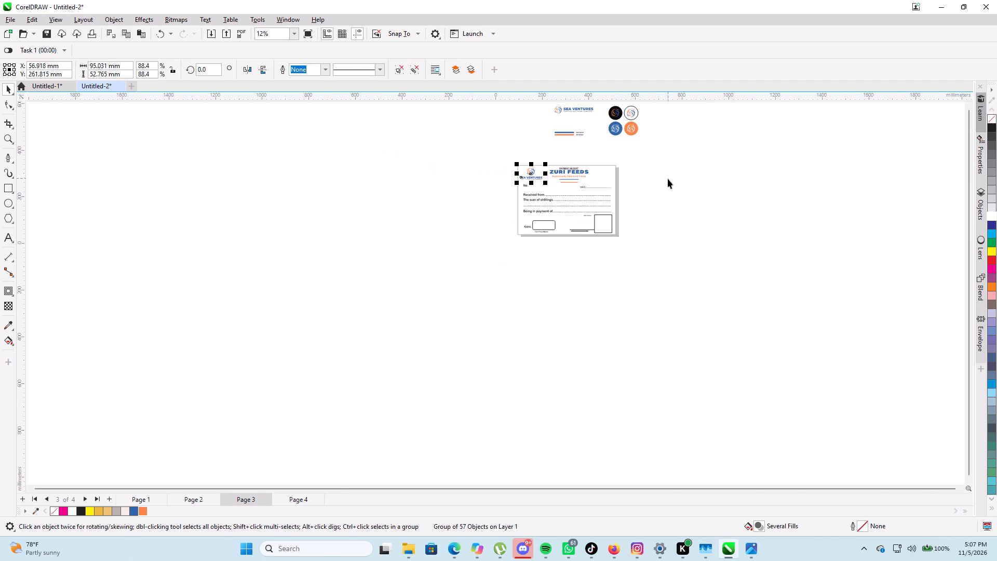
middle_click_drag(668, 179, 669, 229)
scroll(593, 219, "up", 5)
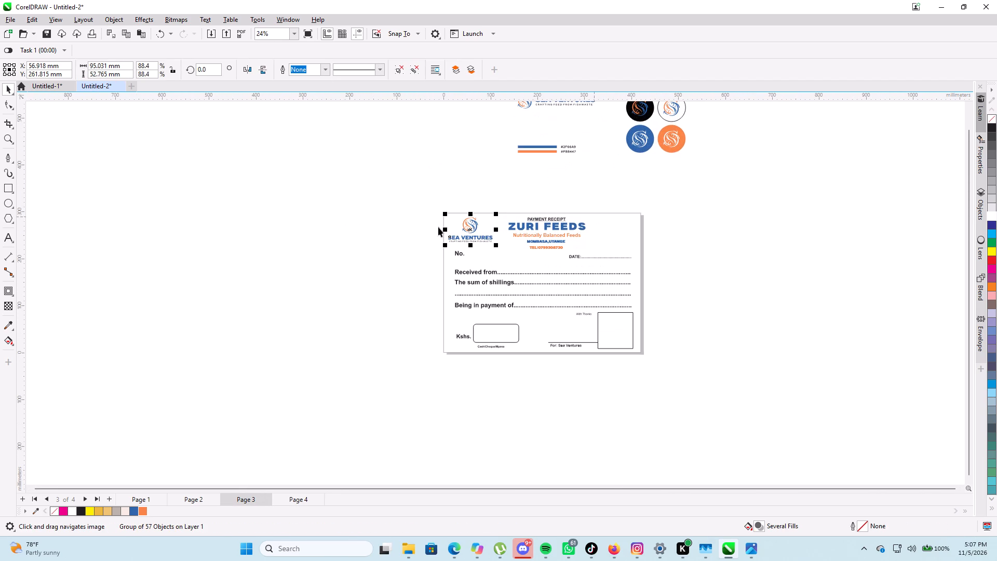
scroll(473, 228, "up", 12)
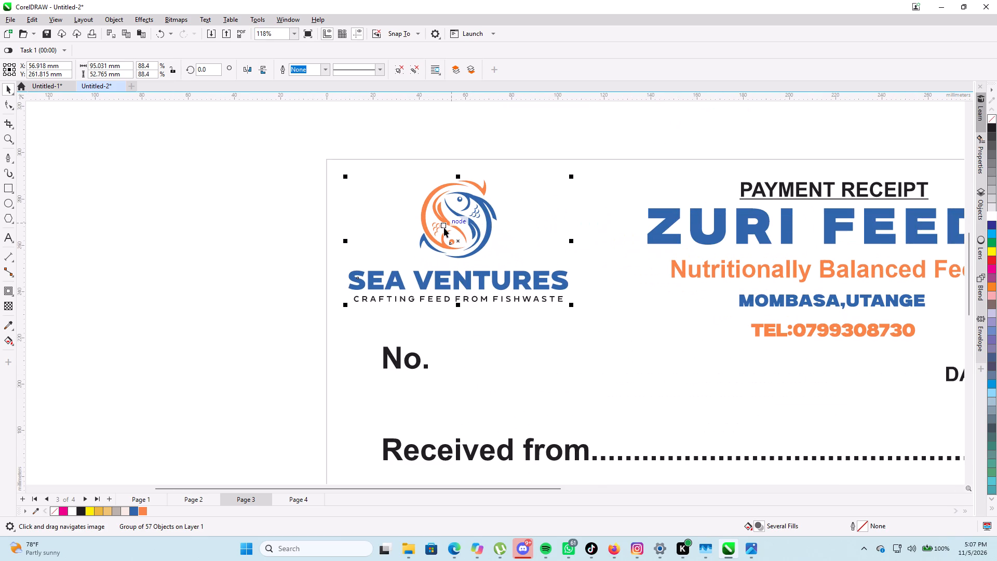
right_click(449, 224)
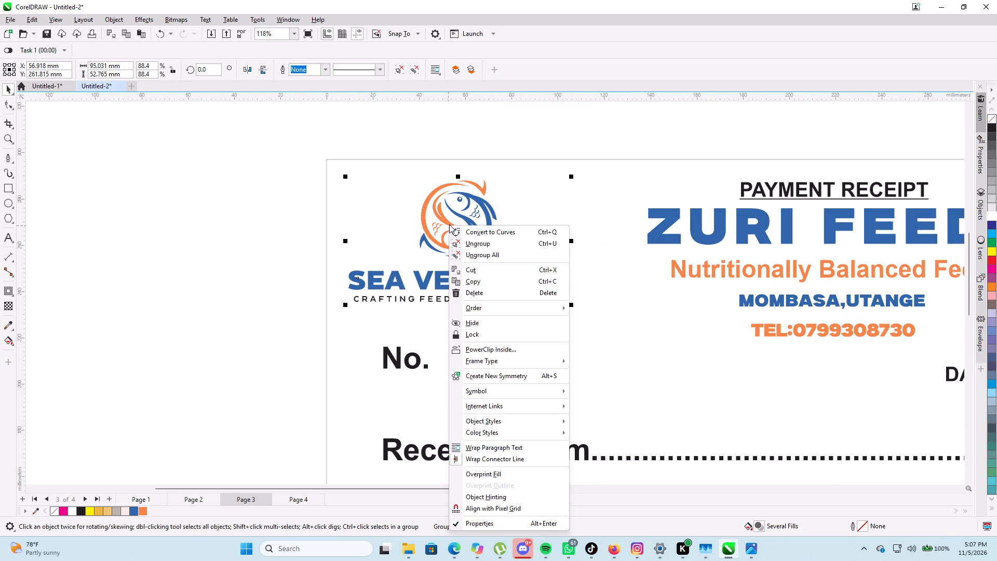
left_click(484, 283)
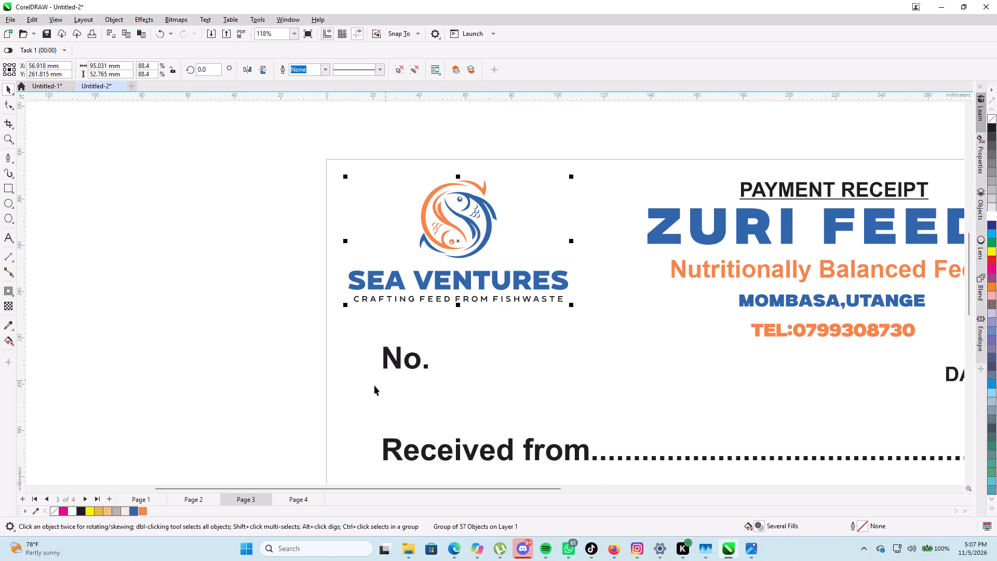
Paste the stacked logo onto Page 4 and place it above the delivery note, beside the blank page.
left_click(288, 499)
scroll(368, 388, "down", 12)
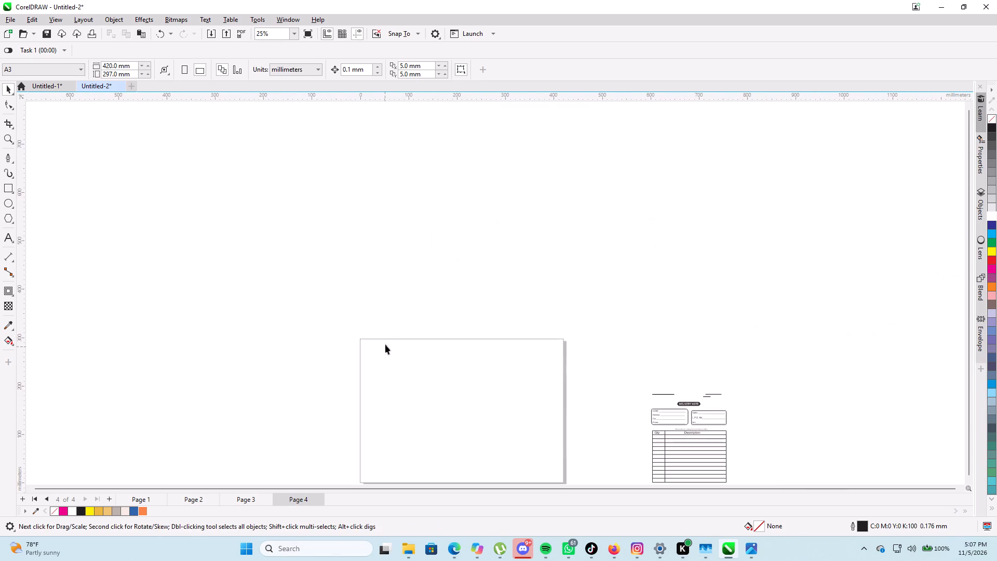
scroll(466, 279, "down", 4)
scroll(535, 315, "up", 4)
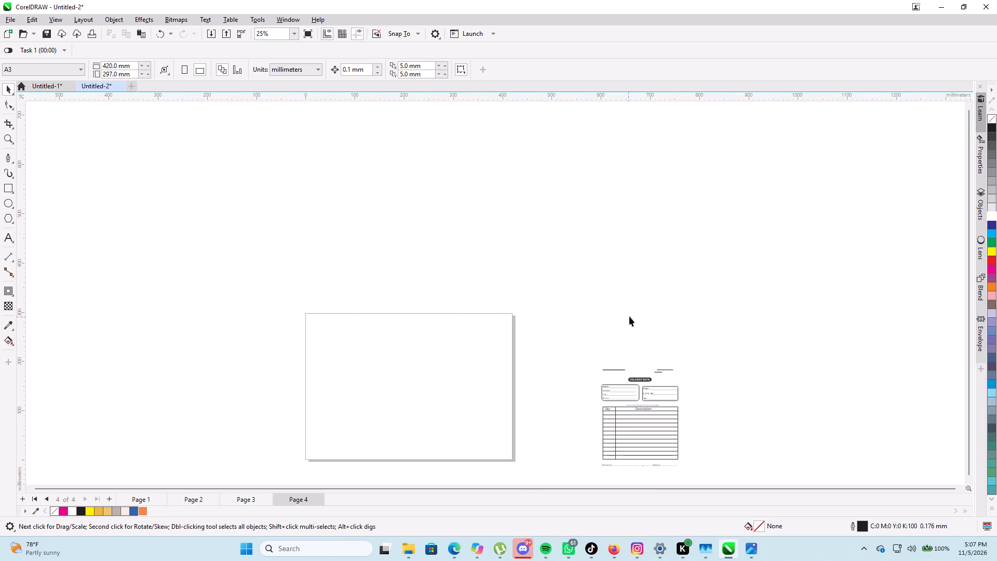
scroll(629, 316, "up", 9)
scroll(629, 316, "down", 5)
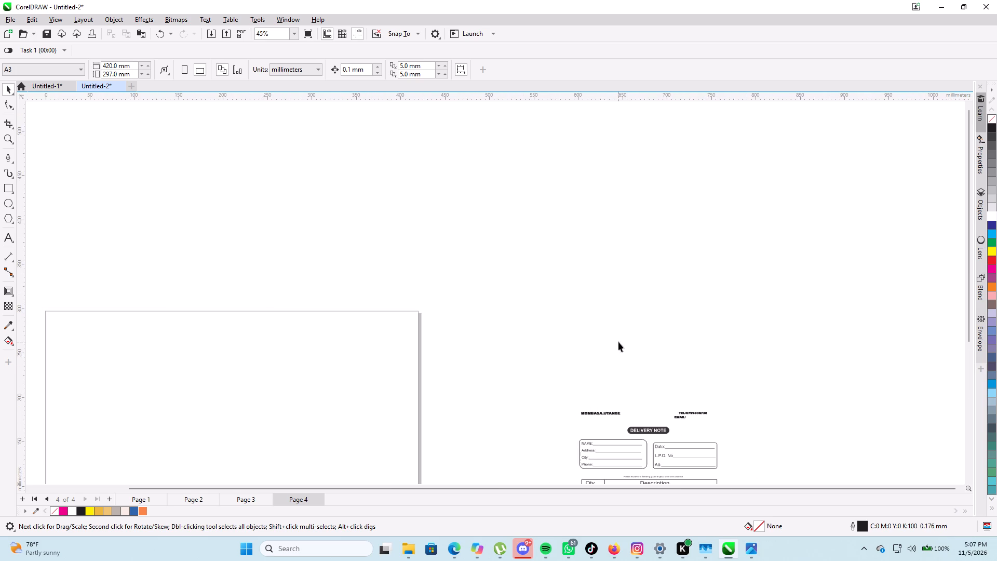
right_click(614, 346)
left_click(645, 424)
scroll(644, 337, "up", 3)
scroll(128, 363, "down", 8)
middle_click_drag(247, 350, 313, 303)
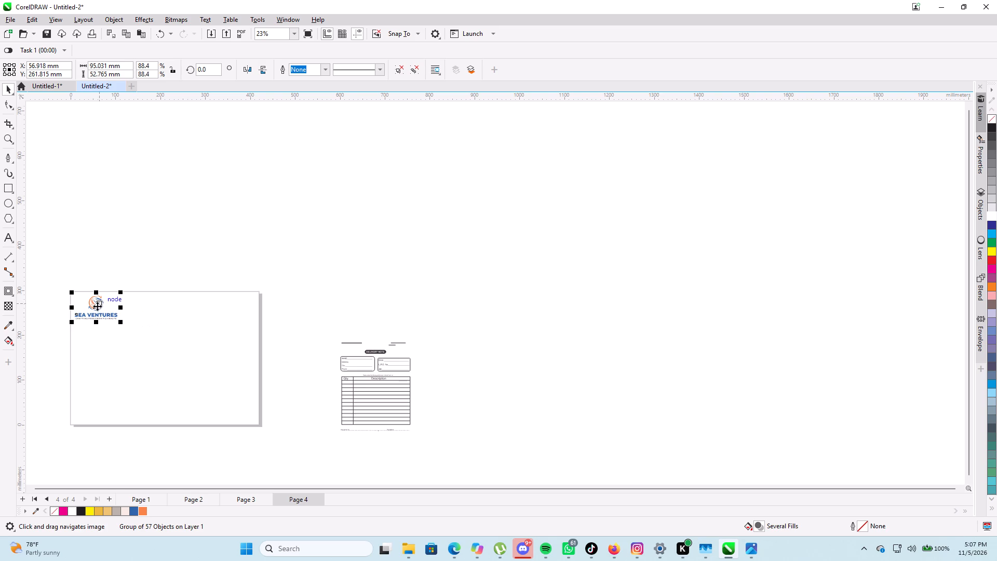
left_click_drag(97, 306, 371, 319)
Scale the pasted SEA VENTURES logo down proportionally to about 65 mm wide.
scroll(370, 320, "up", 8)
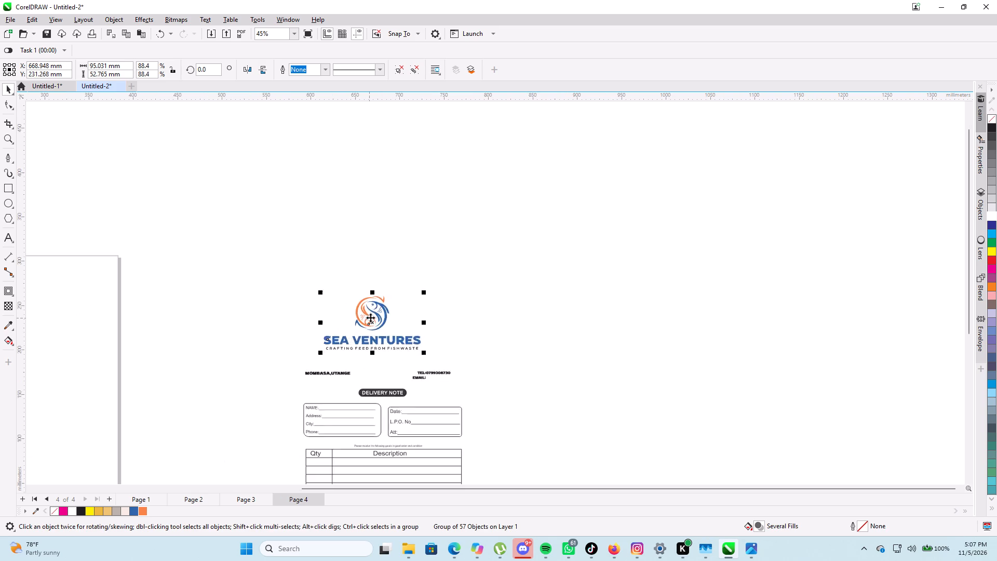
scroll(370, 317, "up", 2)
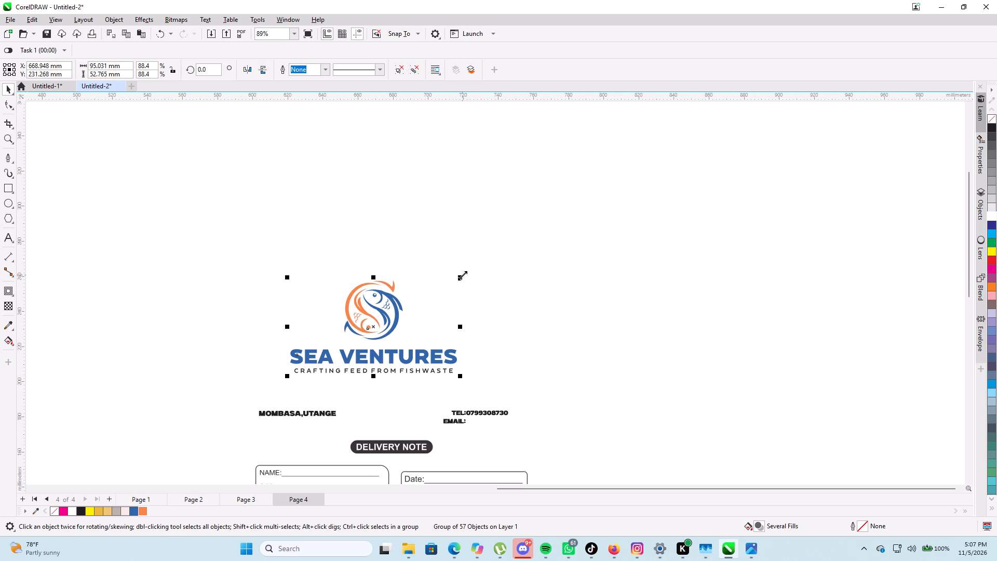
left_click_drag(460, 275, 425, 304)
scroll(341, 362, "down", 4)
Move the logo about 23 mm left and 12.5 mm down so it sits just above the MOMBASA,UTANGE line.
left_click(322, 390)
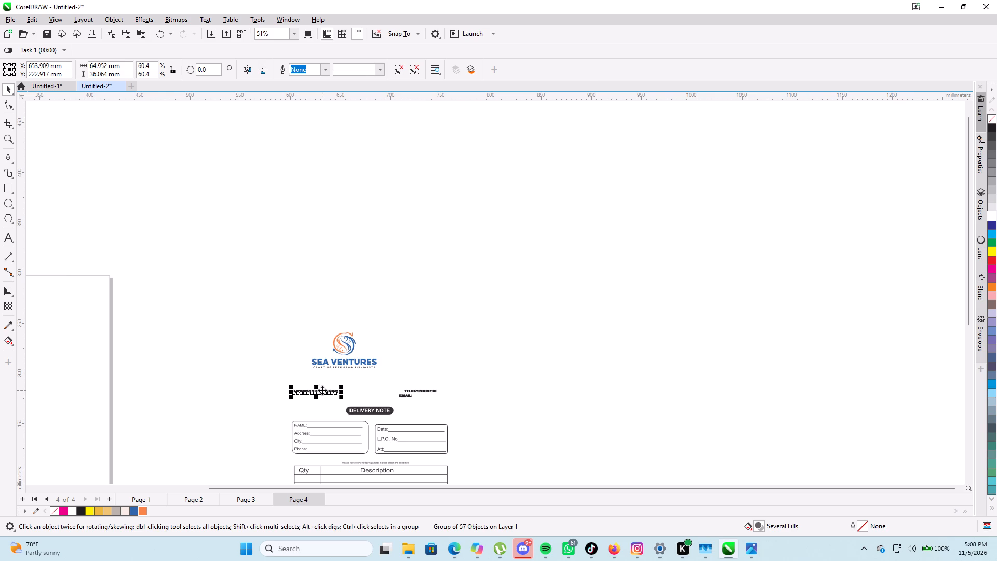
left_click(347, 353)
left_click_drag(344, 348, 323, 367)
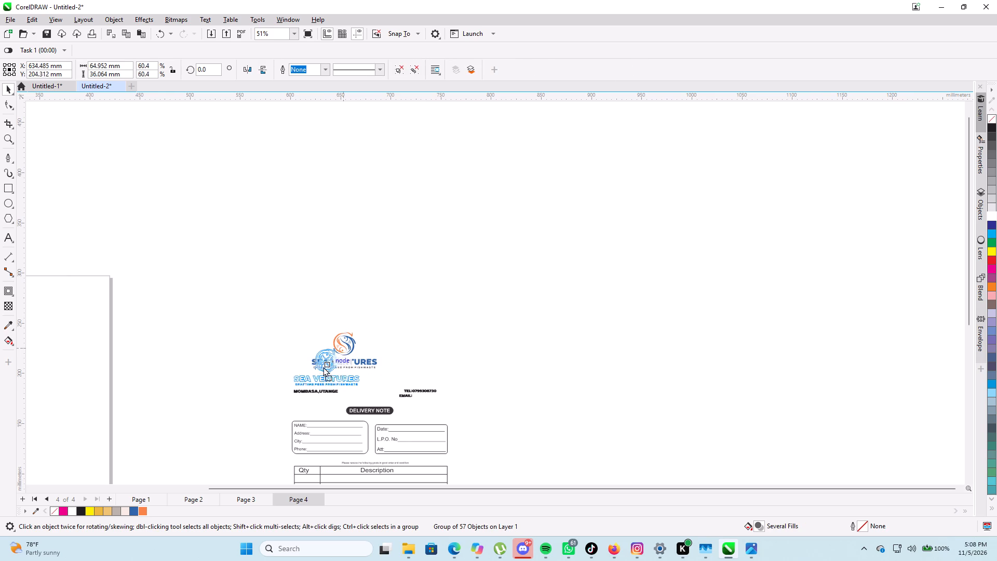
left_click_drag(323, 367, 323, 360)
Move the MOMBASA,UTANGE line across the delivery note header to sit directly above the telephone line.
left_click(317, 393)
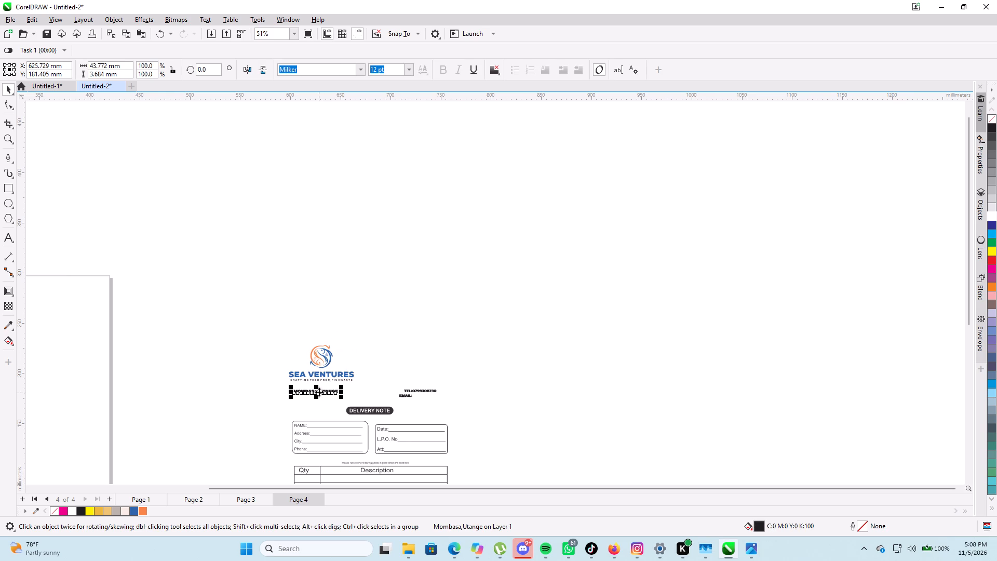
left_click_drag(319, 392, 417, 384)
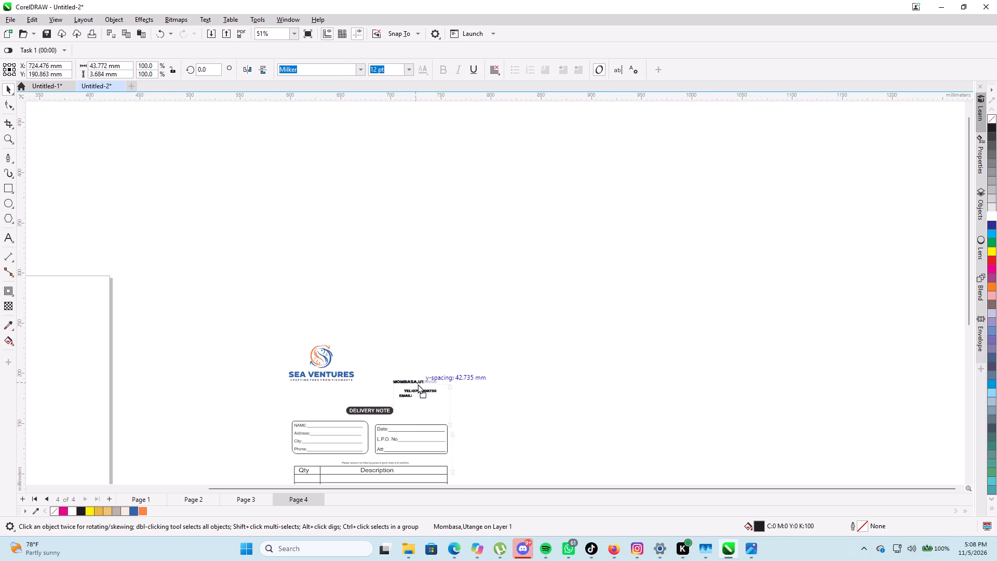
left_click_drag(417, 384, 417, 384)
scroll(448, 391, "up", 11)
scroll(475, 392, "down", 4)
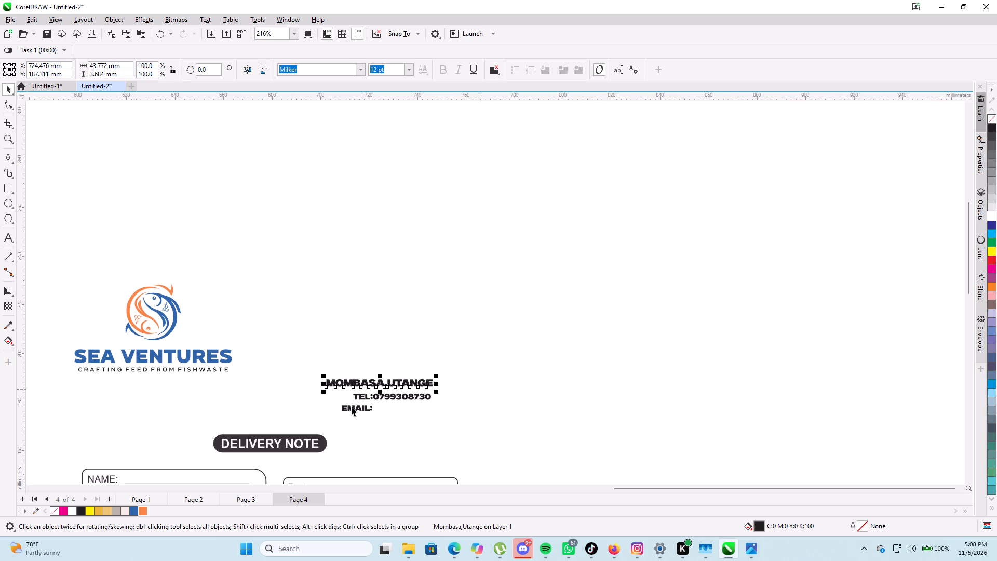
Delete the empty EMAIL: line below the telephone number in the delivery note header.
left_click(365, 407)
key("Delete")
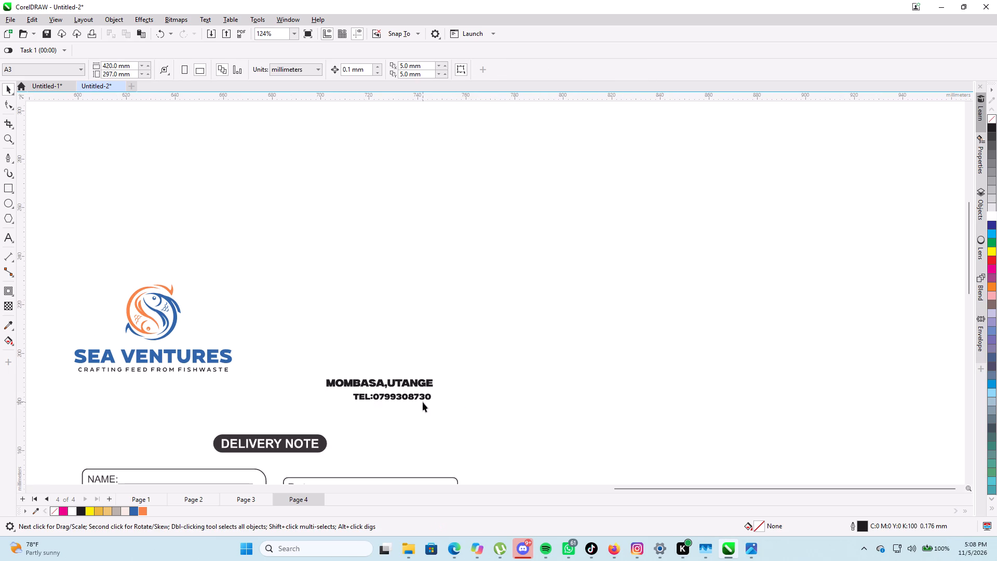
Shrink the SEA VENTURES logo above the delivery note proportionally to about 52 mm wide.
scroll(403, 415, "down", 2)
scroll(410, 408, "up", 3)
scroll(346, 385, "down", 3)
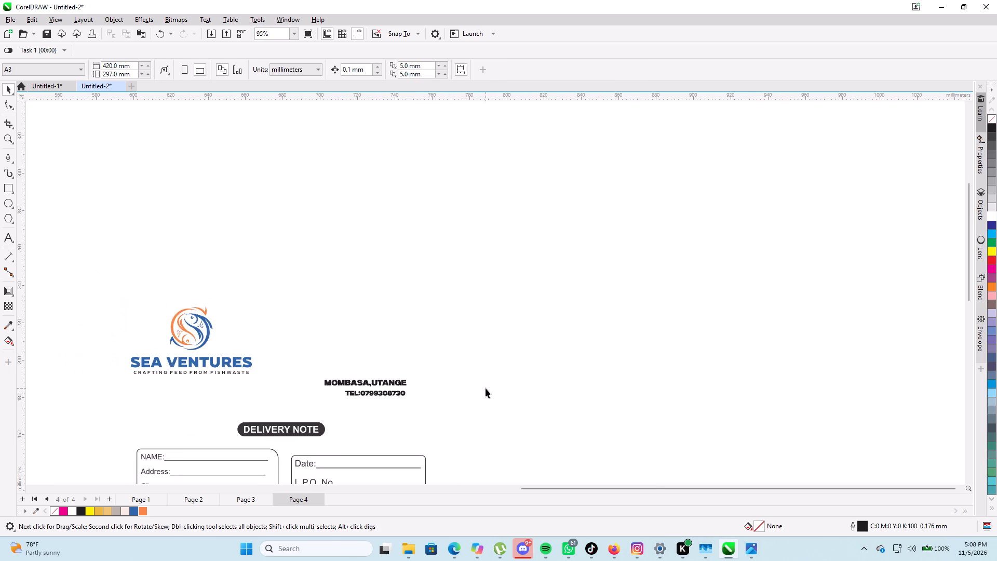
scroll(486, 388, "down", 3)
left_click(299, 368)
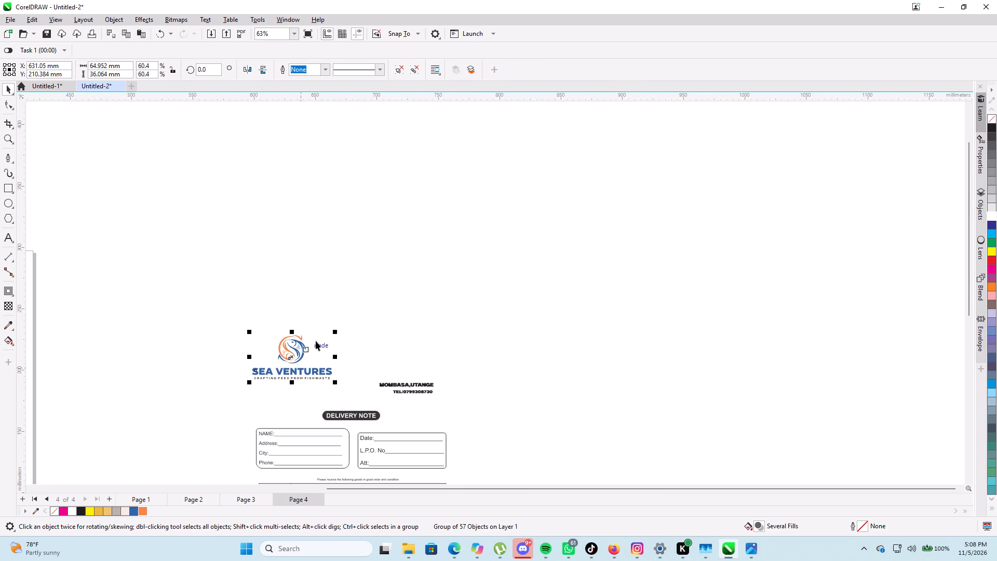
left_click_drag(336, 330, 331, 333)
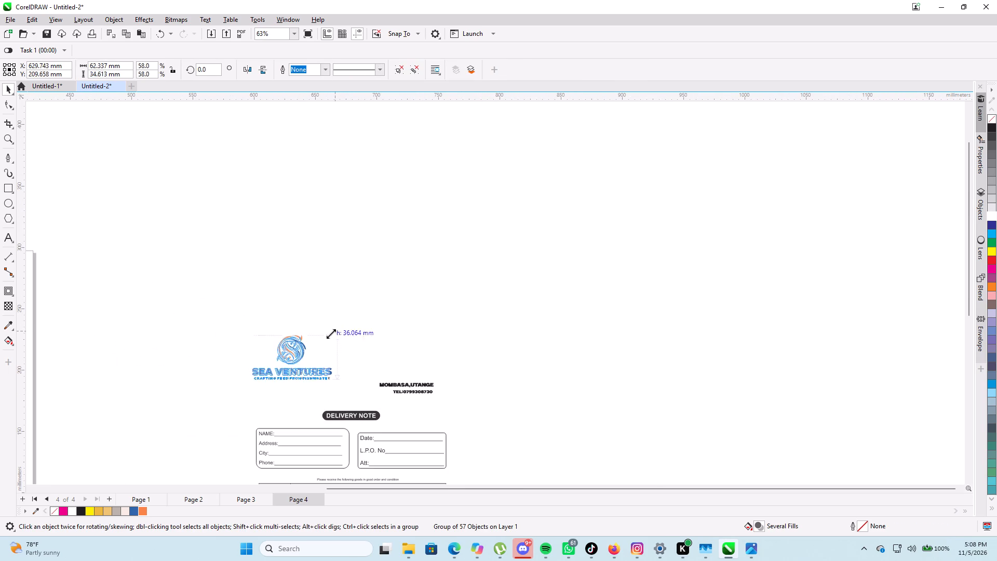
left_click_drag(331, 333, 323, 342)
Lower the logo about 11 mm so it sits level with the address and telephone lines, above the NAME box.
scroll(283, 357, "up", 3)
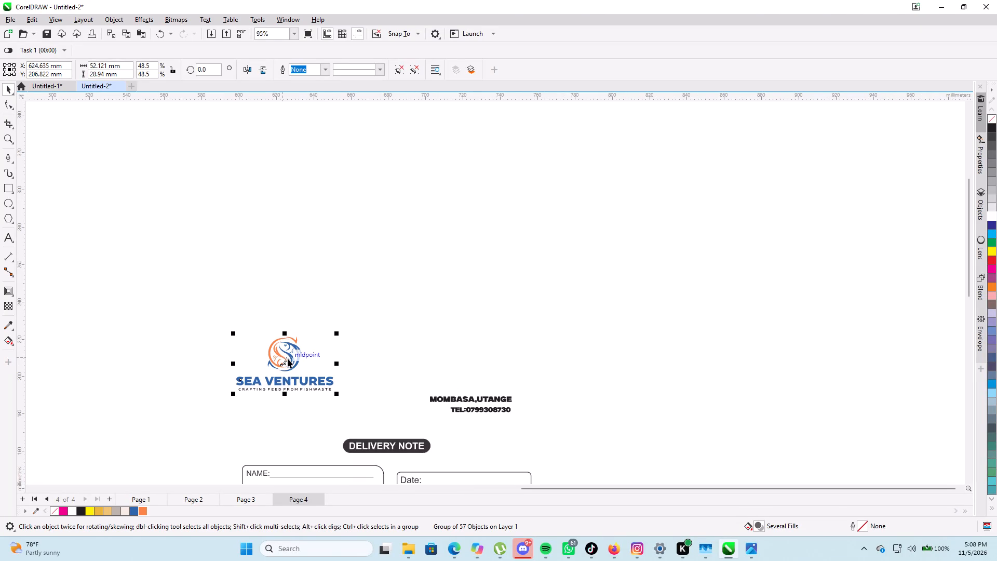
left_click_drag(285, 363, 286, 391)
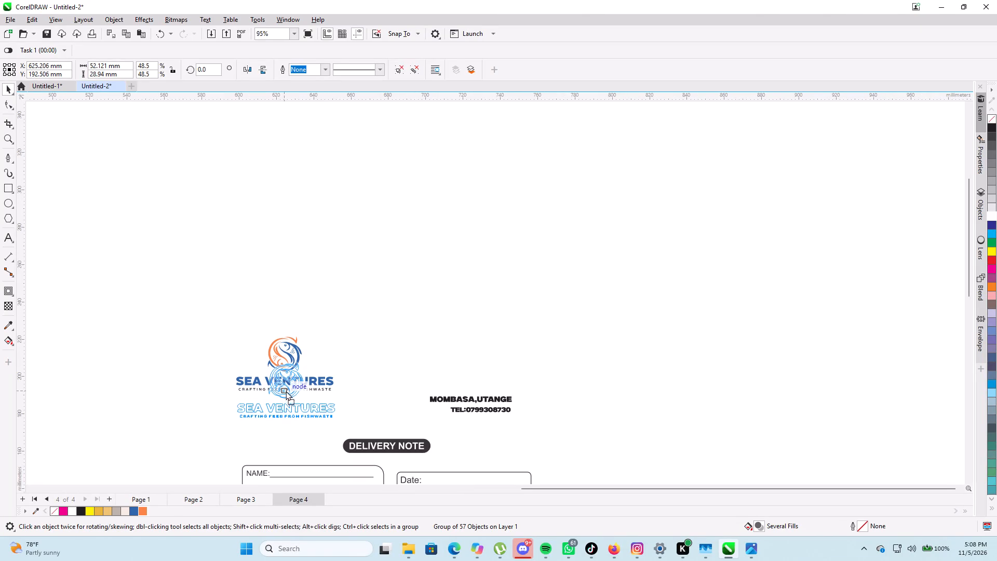
left_click_drag(286, 391, 286, 386)
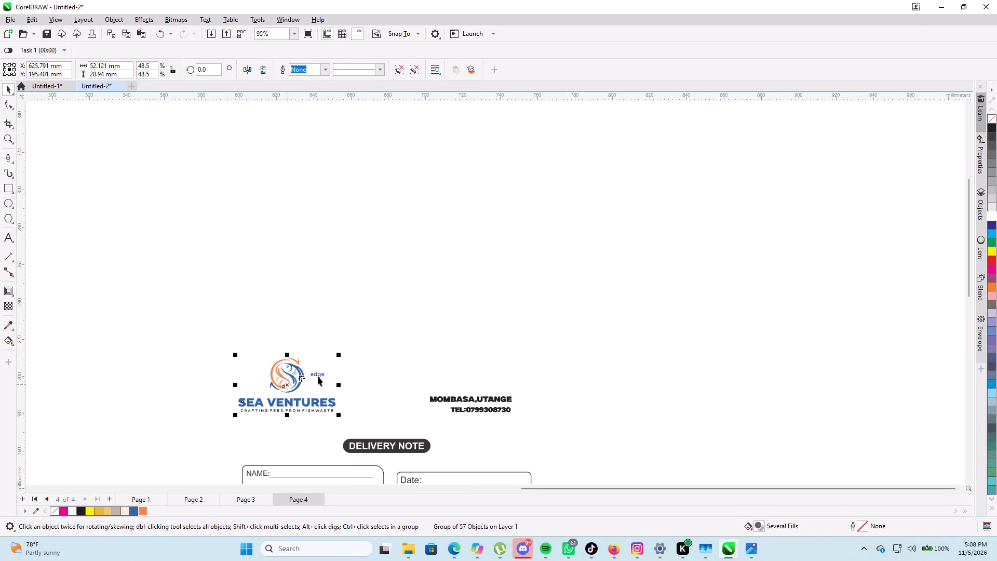
Copy the central header text of the Page 3 receipt, from PAYMENT RECEIPT and ZURI FEEDS down to the telephone line.
scroll(371, 358, "down", 4)
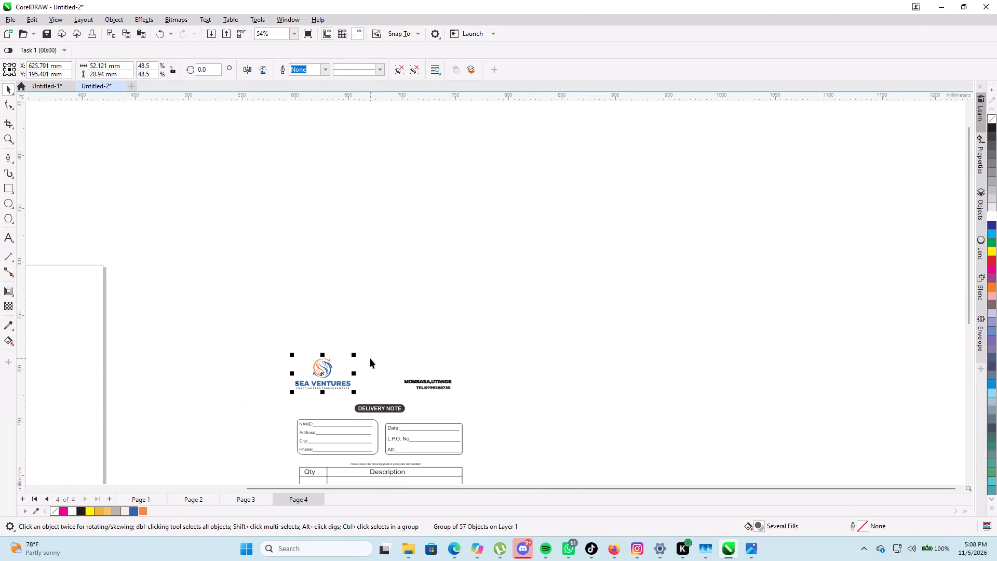
scroll(370, 358, "down", 5)
scroll(318, 360, "down", 5)
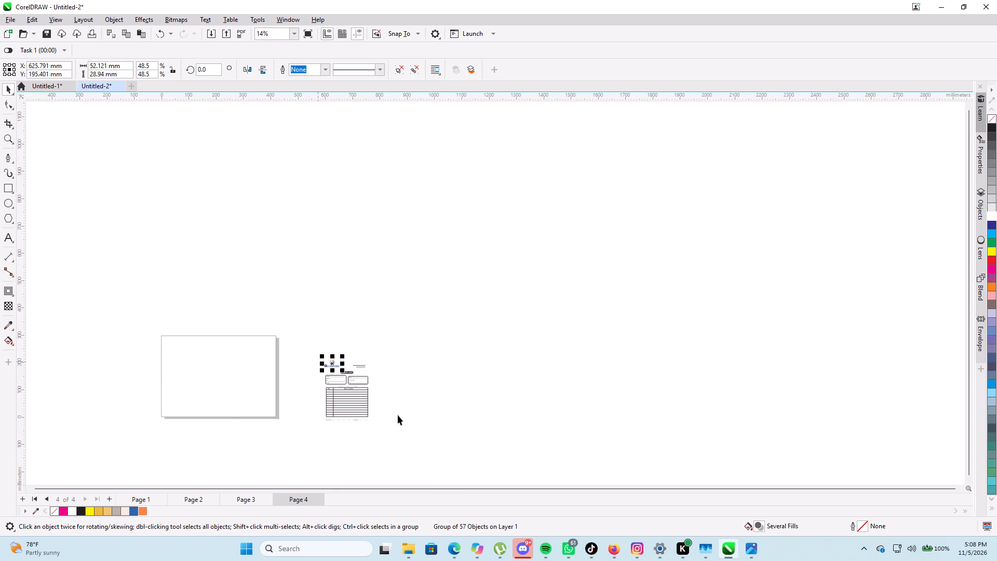
scroll(402, 422, "up", 2)
left_click(242, 500)
scroll(272, 247, "up", 1)
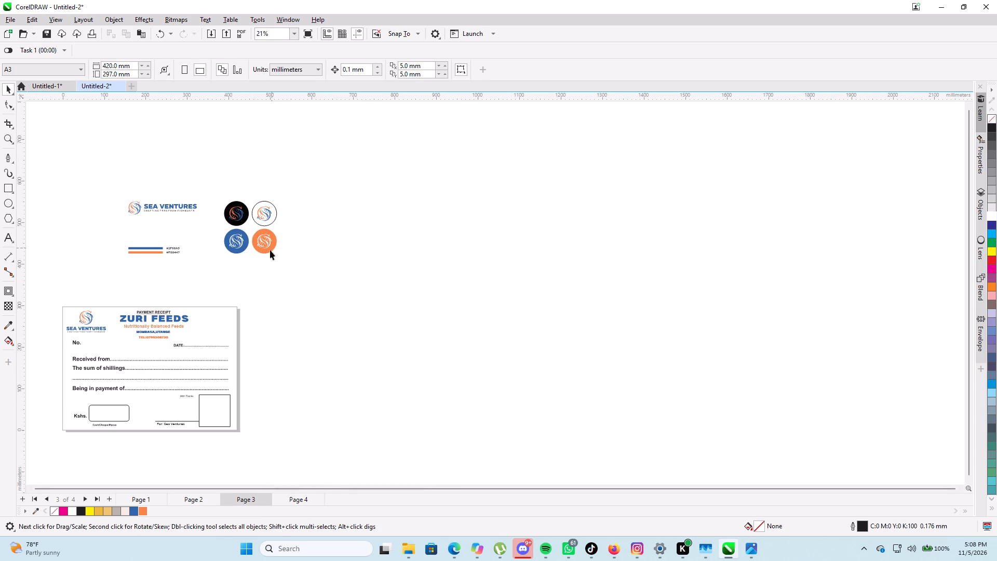
scroll(222, 328, "up", 3)
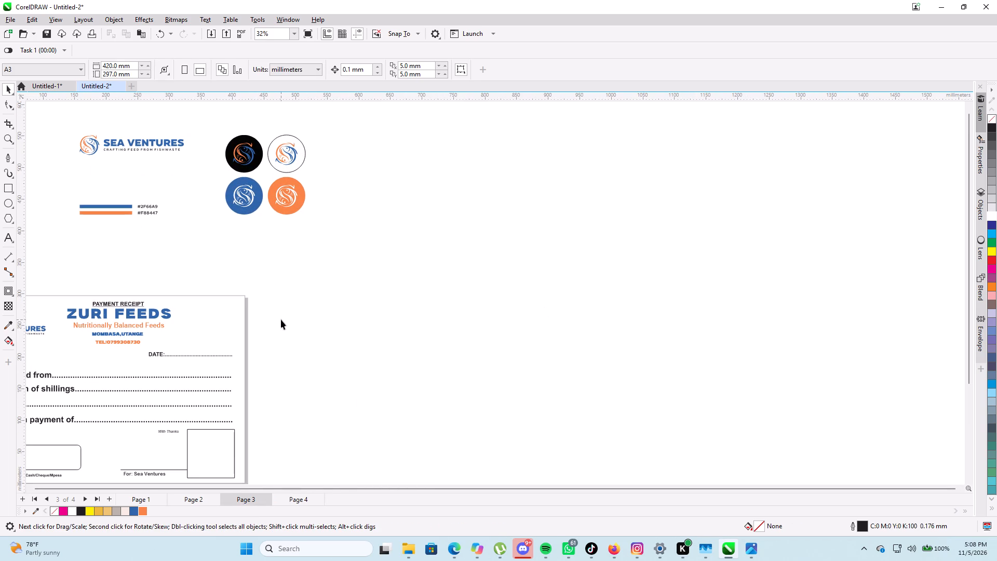
middle_click_drag(415, 321, 538, 323)
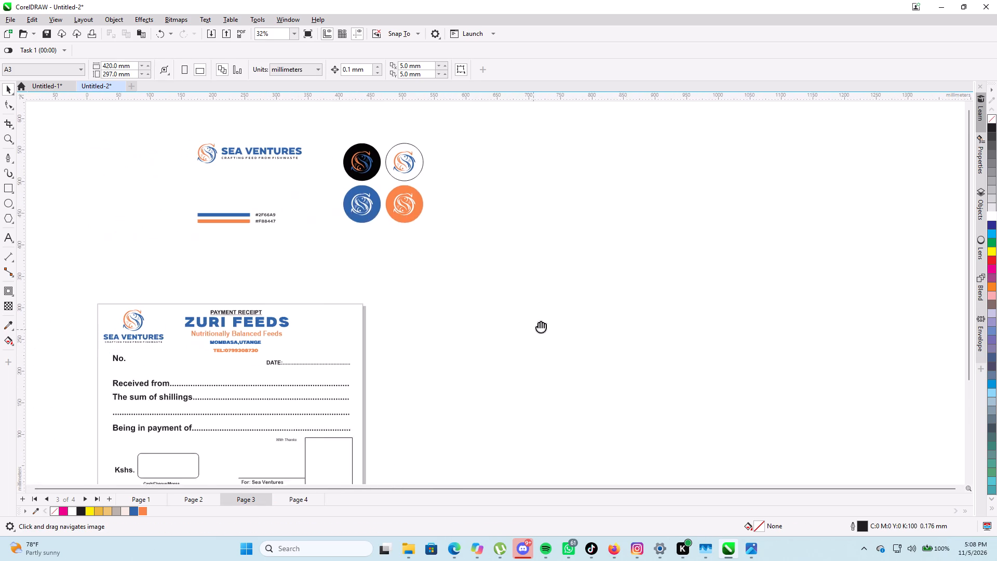
middle_click_drag(538, 323, 553, 298)
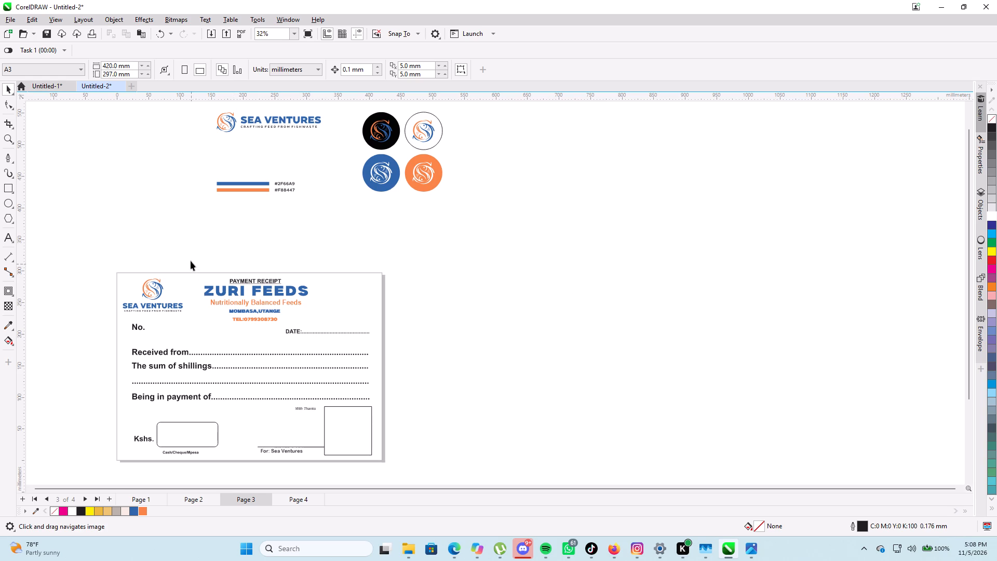
left_click_drag(187, 257, 311, 326)
left_click_drag(311, 326, 316, 327)
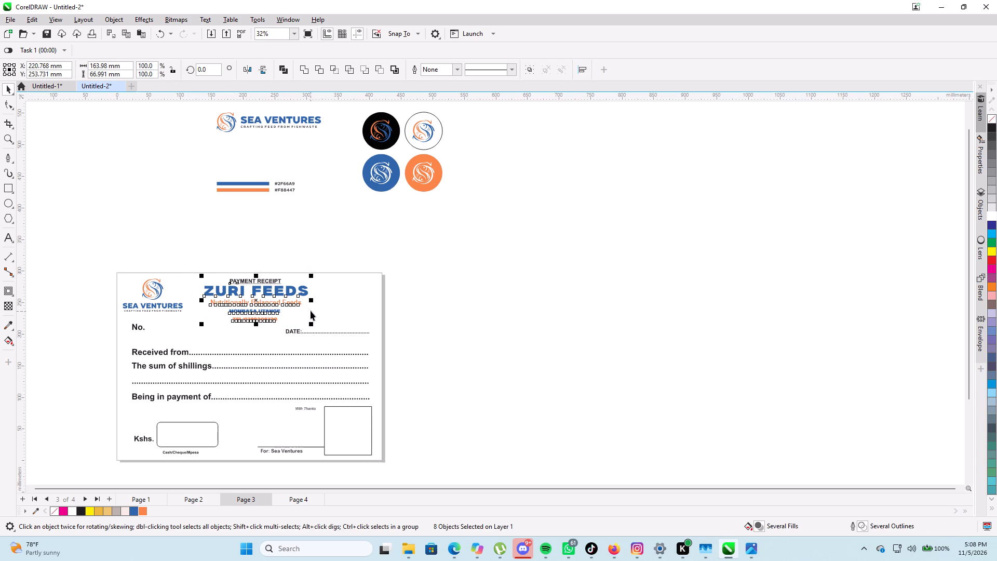
right_click(252, 305)
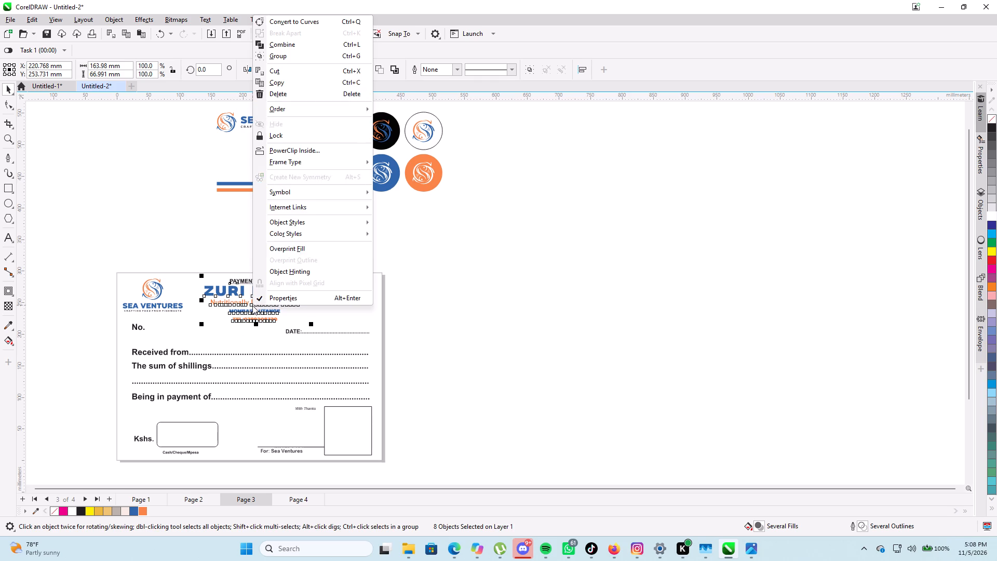
left_click(292, 86)
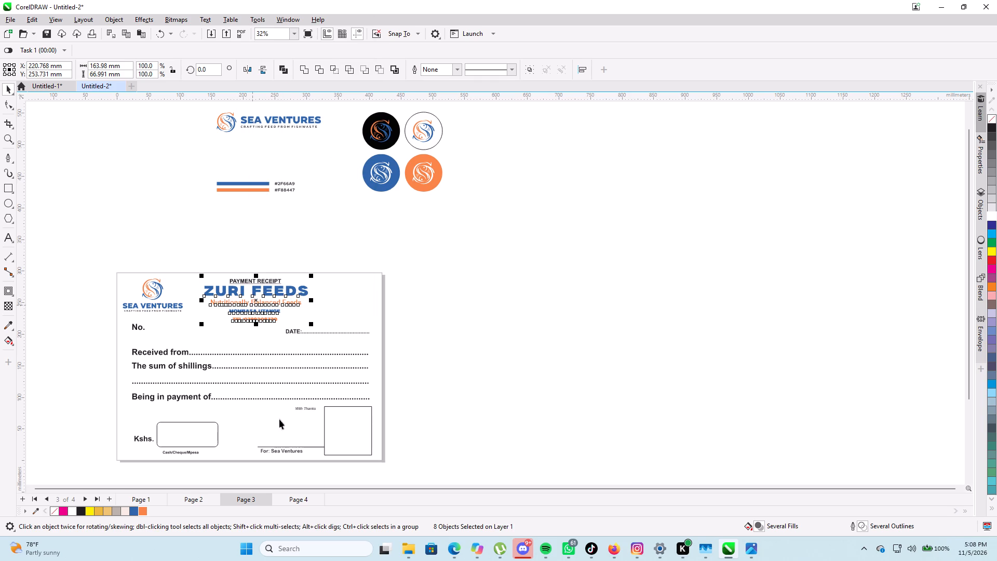
On Page 4, move the DELIVERY NOTE label up about 67 mm, above the logo and address lines.
left_click(292, 502)
scroll(500, 299, "up", 4)
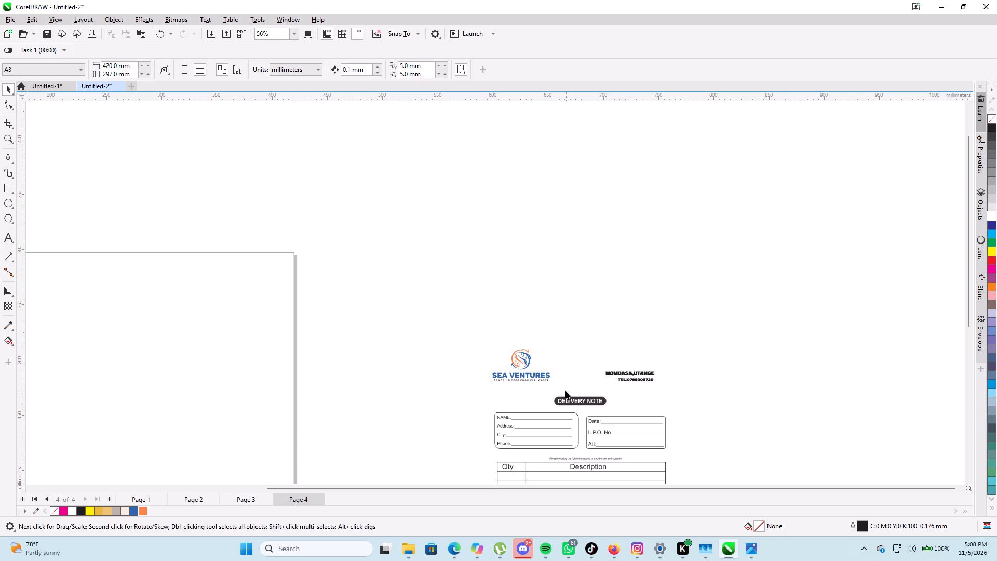
left_click_drag(802, 425, 727, 418)
left_click_drag(673, 408, 613, 420)
left_click_drag(613, 420, 537, 385)
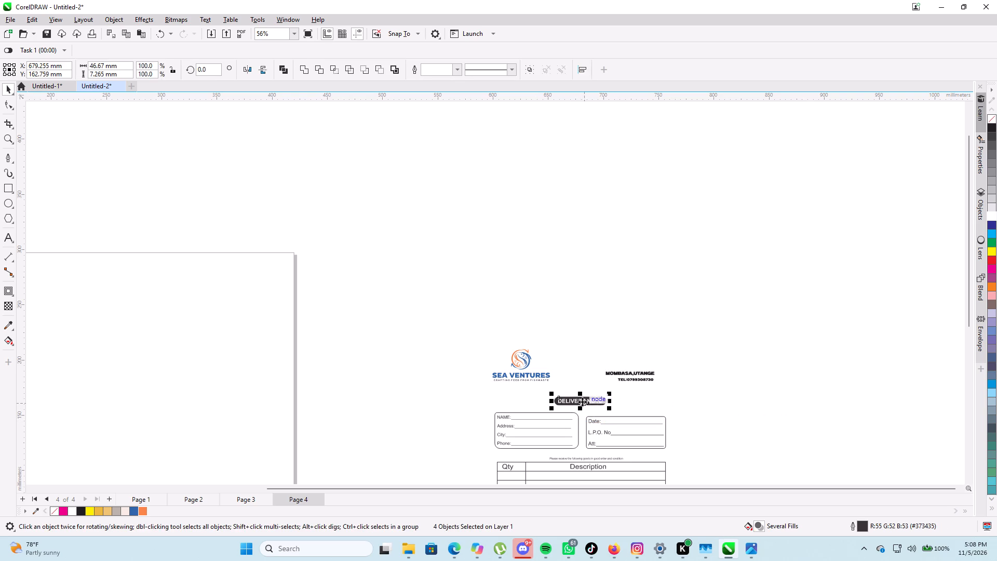
left_click_drag(581, 400, 578, 322)
Lower the SEA VENTURES logo together with the black address and telephone lines to just above the NAME and Date boxes.
scroll(808, 403, "up", 3)
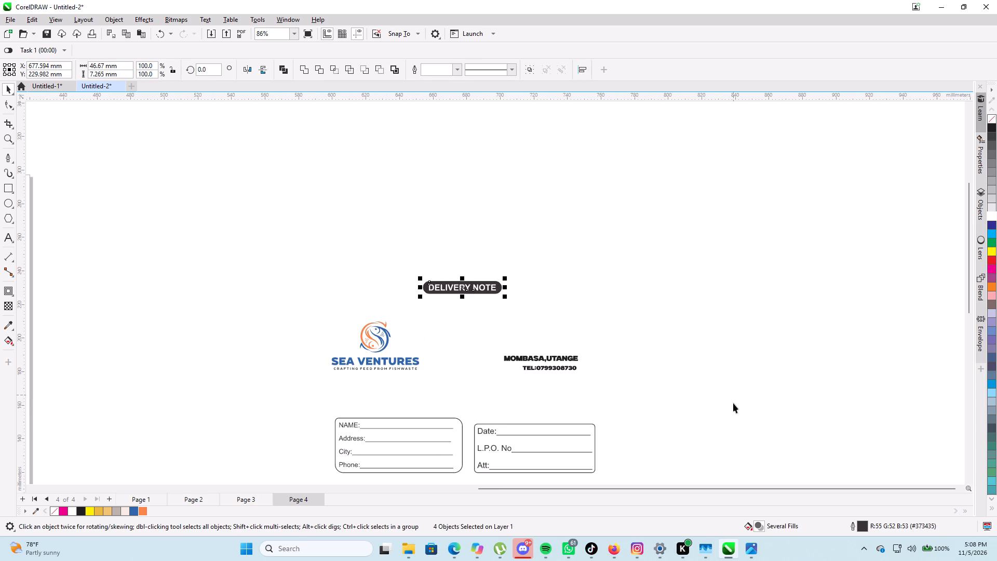
middle_click_drag(734, 404, 744, 382)
scroll(790, 272, "up", 1)
scroll(232, 316, "down", 1)
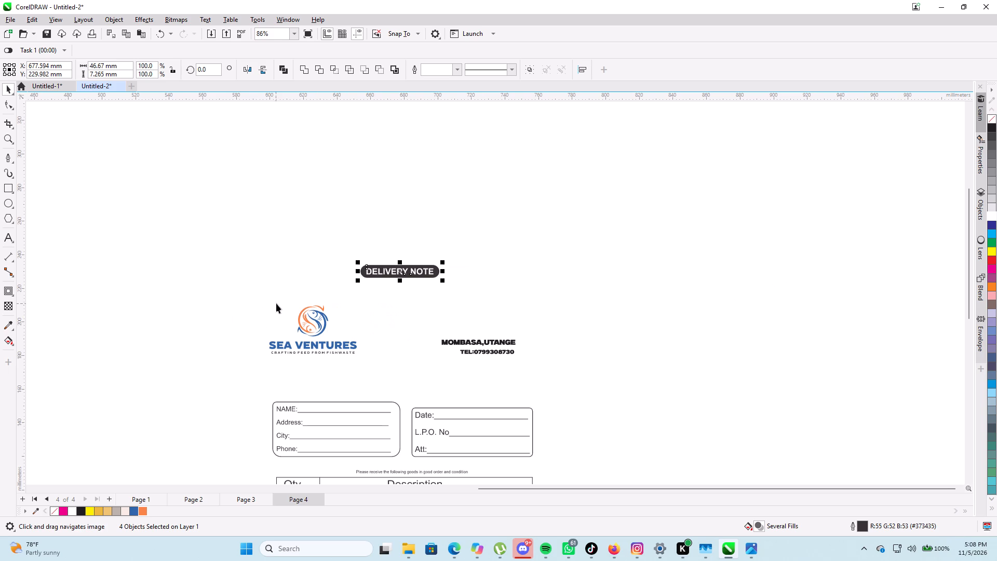
left_click_drag(235, 304, 281, 303)
left_click_drag(281, 303, 584, 366)
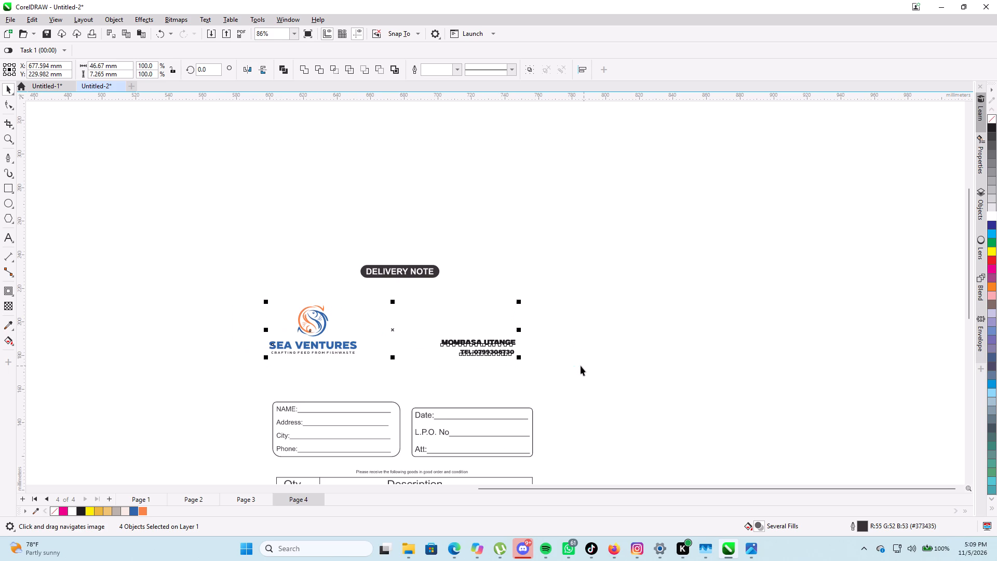
left_click_drag(394, 331, 397, 355)
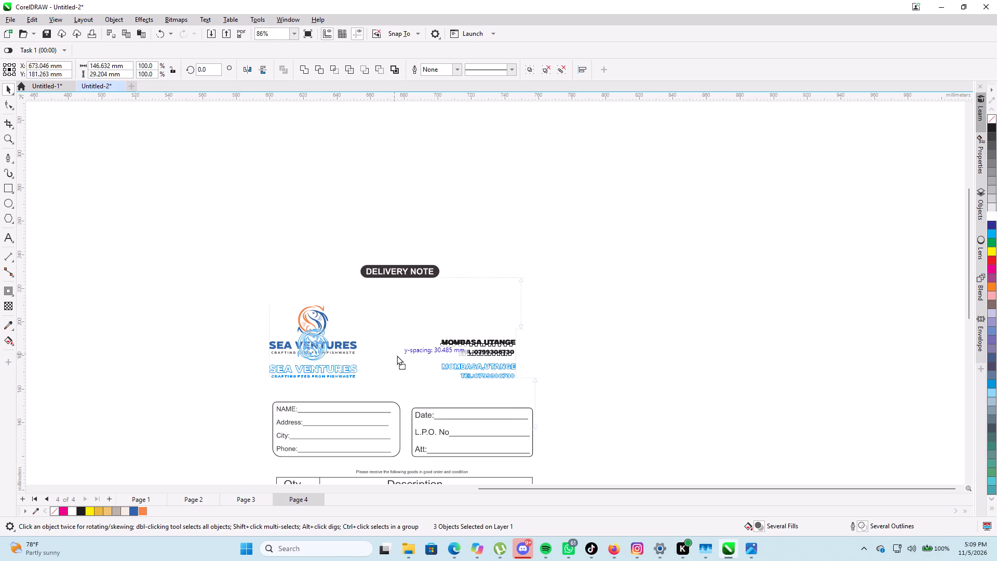
left_click_drag(397, 355, 394, 354)
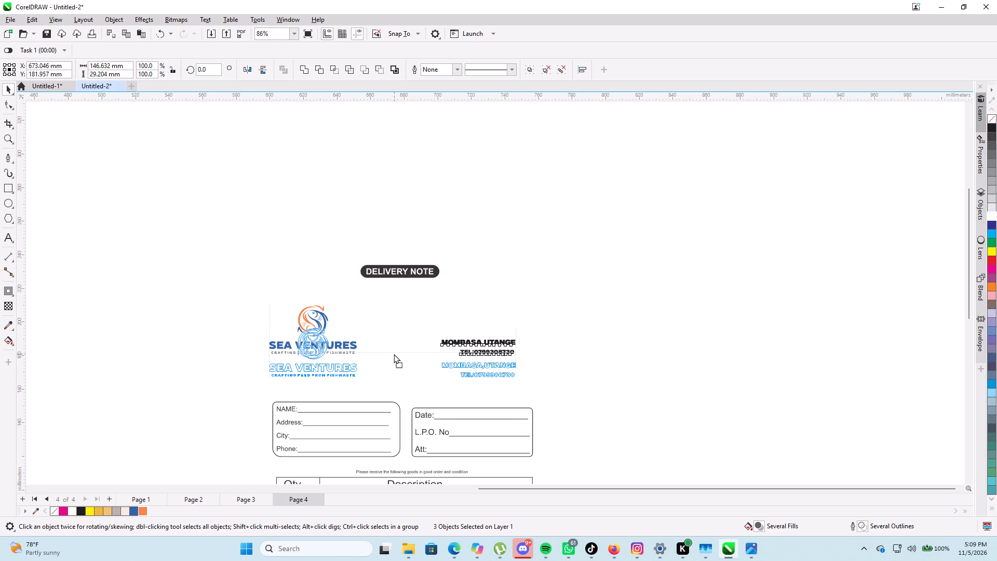
left_click_drag(394, 354, 395, 354)
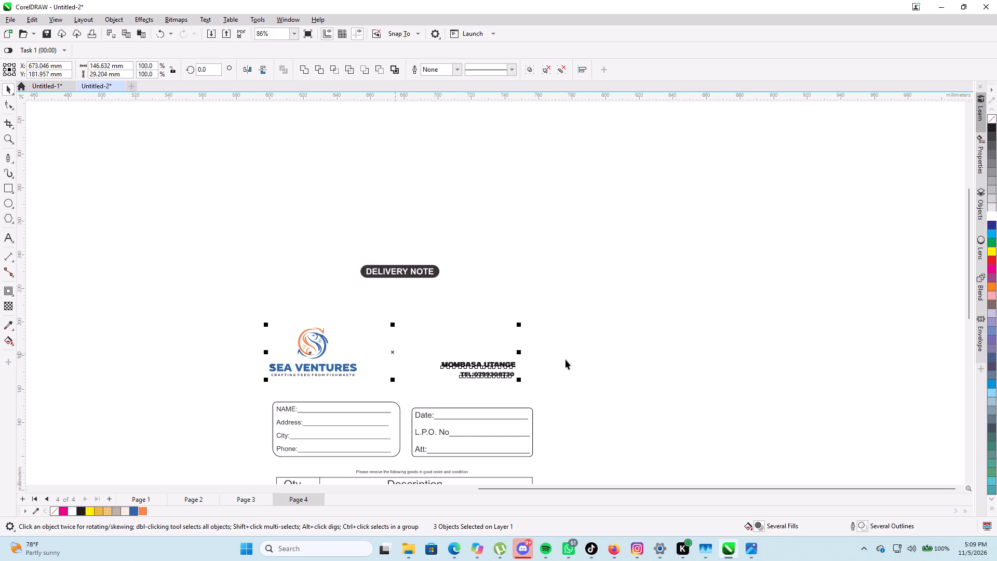
scroll(596, 356, "down", 4)
middle_click_drag(597, 353, 592, 287)
scroll(500, 286, "up", 3)
scroll(415, 282, "up", 3)
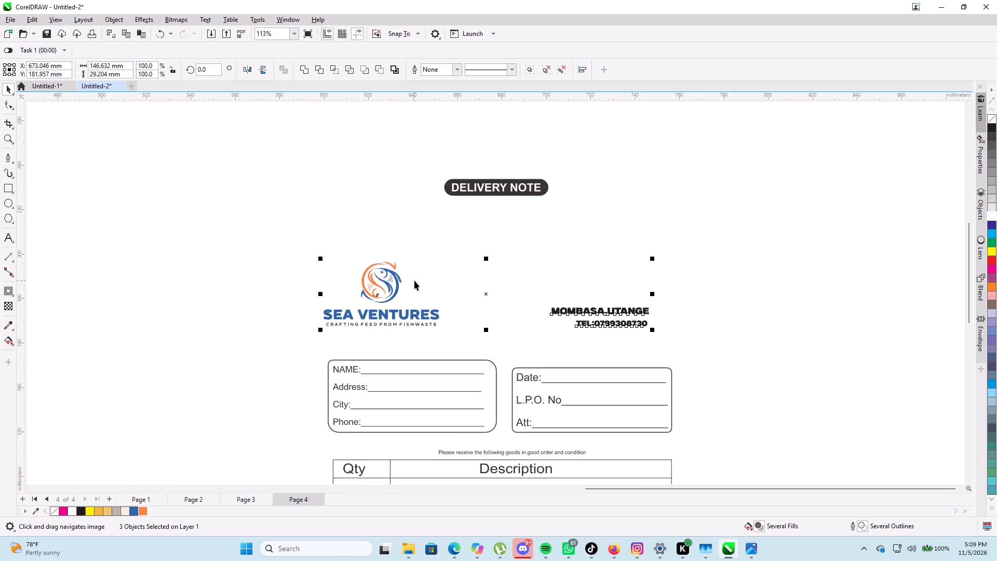
scroll(414, 280, "down", 1)
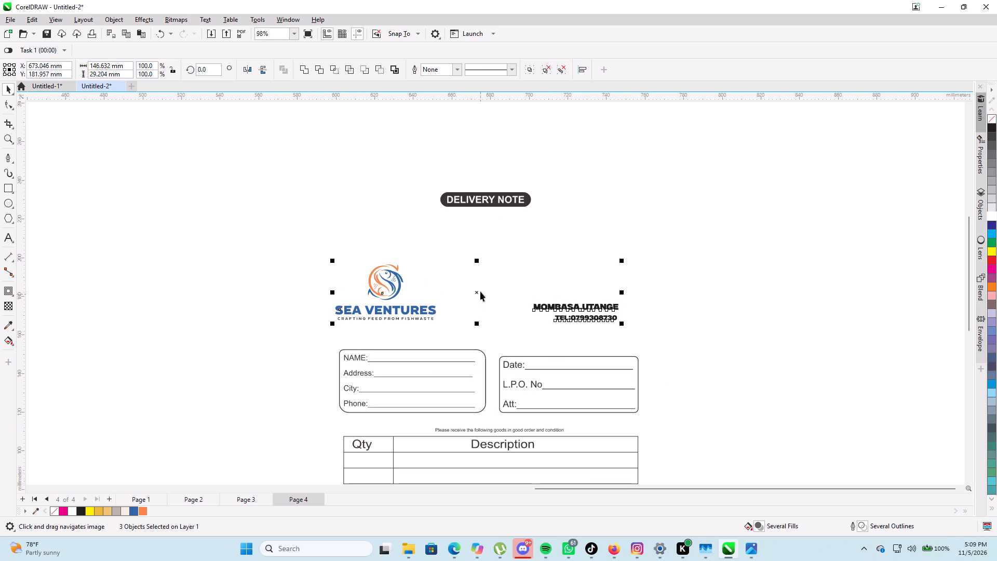
left_click(476, 291)
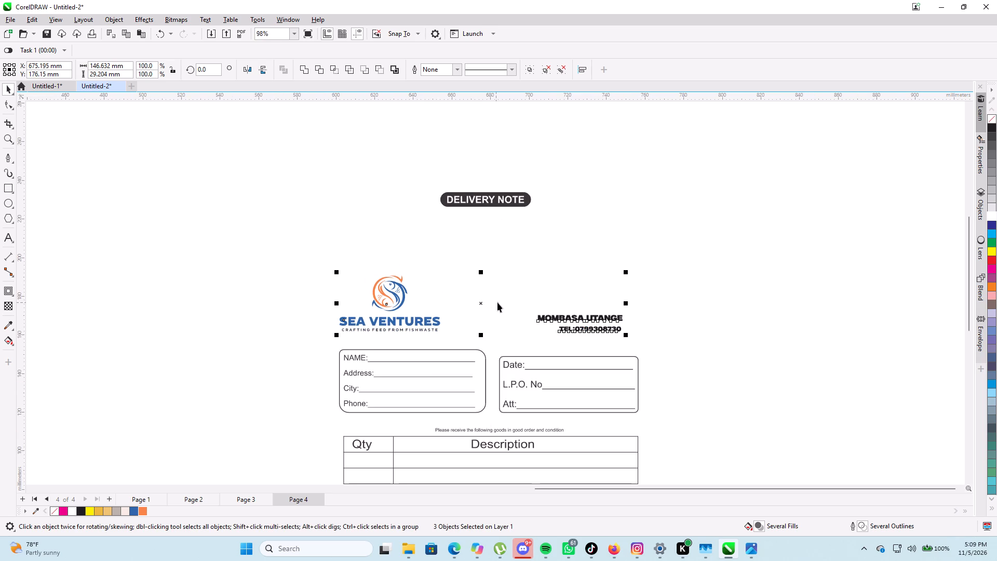
Shift the black address and telephone lines about 6 mm right, towards the Date box's right edge.
left_click(734, 293)
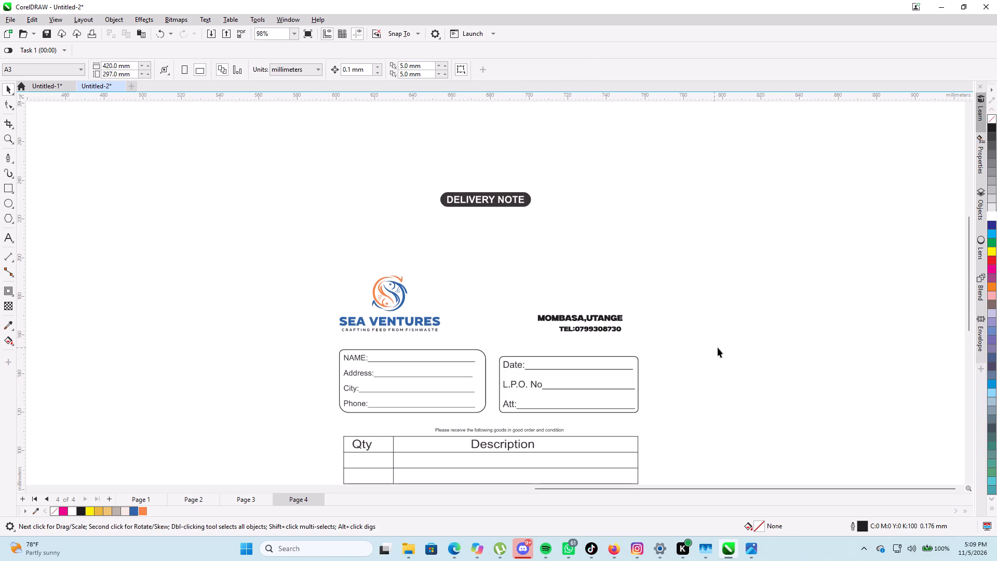
left_click_drag(721, 348, 514, 287)
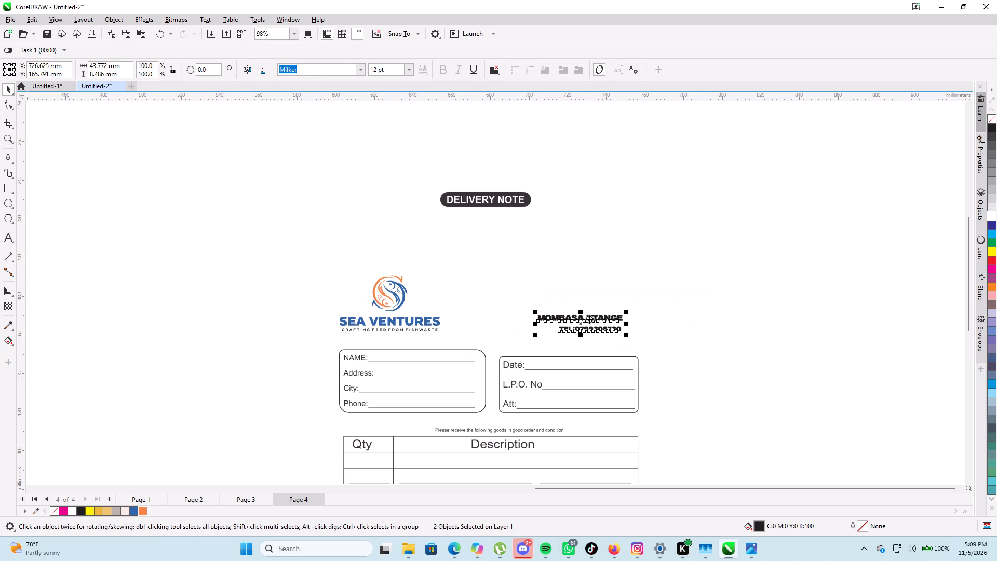
left_click_drag(581, 322, 595, 321)
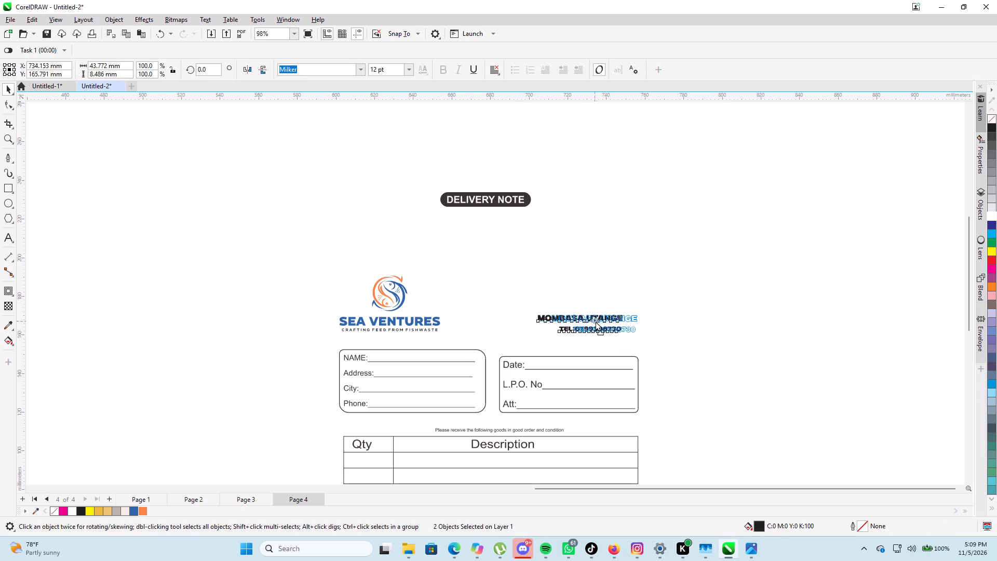
left_click_drag(595, 321, 592, 320)
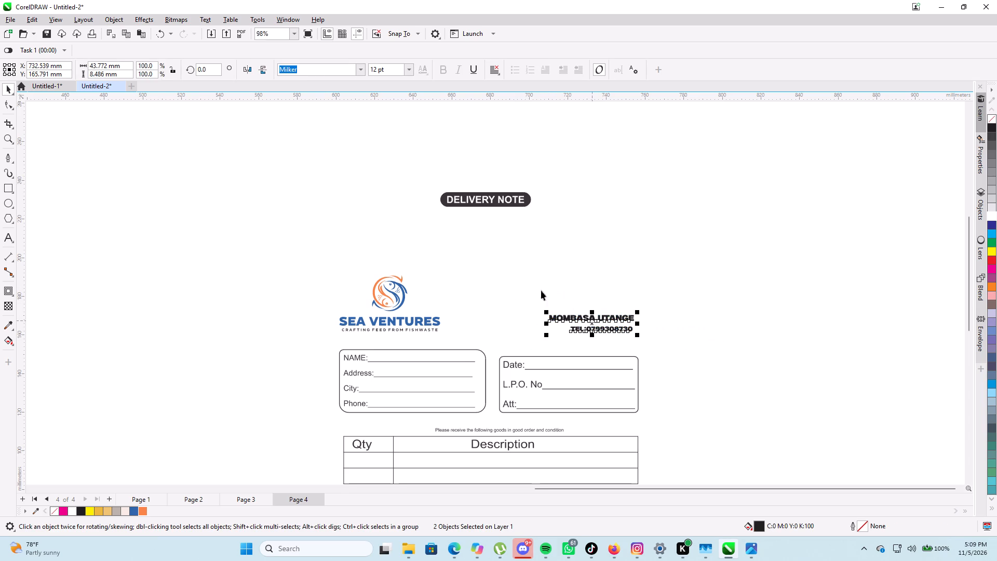
Paste the copied receipt header text onto Page 4.
scroll(477, 185, "down", 3)
scroll(523, 225, "up", 1)
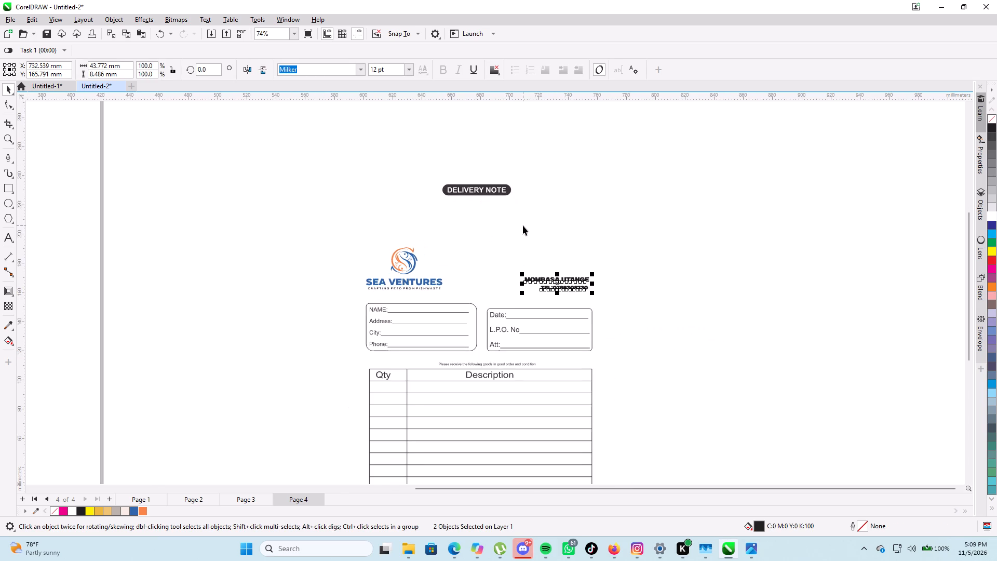
scroll(495, 220, "up", 2)
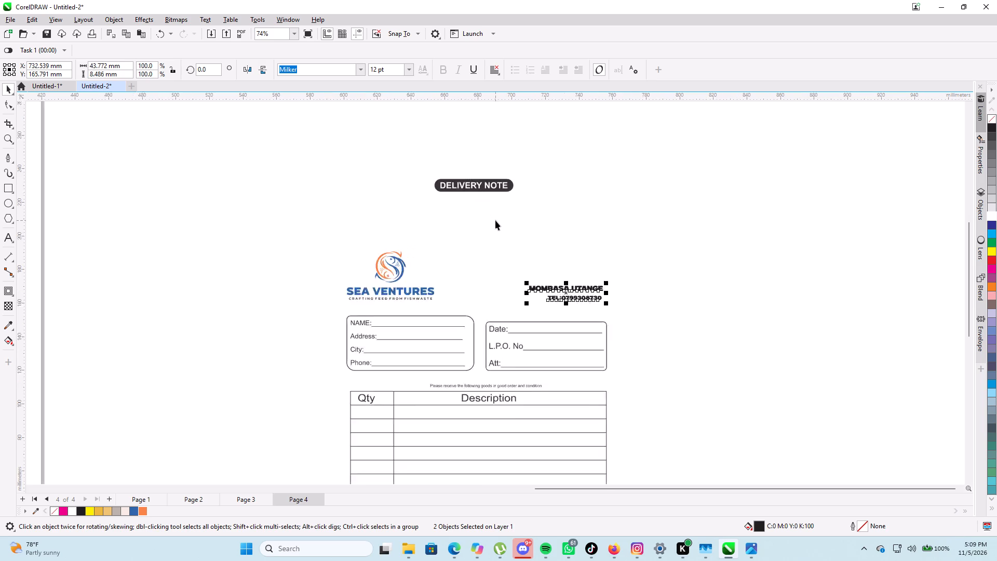
scroll(495, 220, "up", 1)
scroll(464, 221, "down", 4)
scroll(605, 228, "down", 6)
right_click(653, 243)
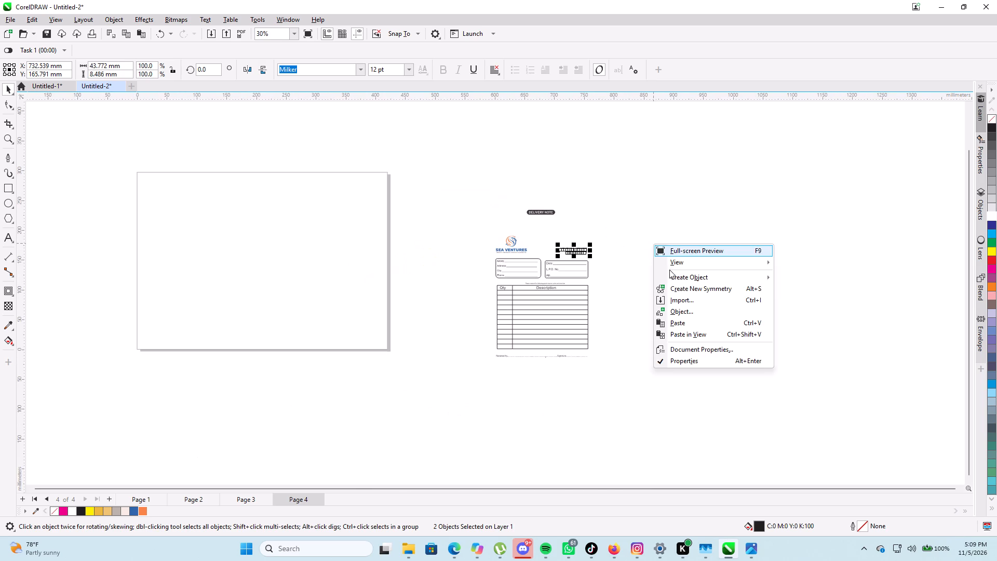
left_click(694, 320)
scroll(398, 215, "up", 1)
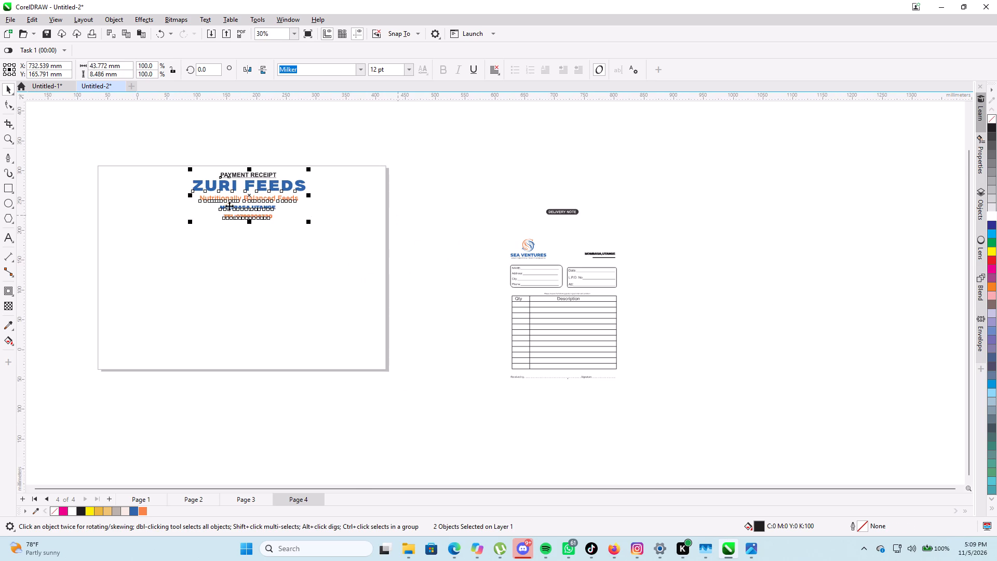
Delete the PAYMENT RECEIPT heading from the pasted header text.
left_click(379, 121)
scroll(246, 144, "up", 2)
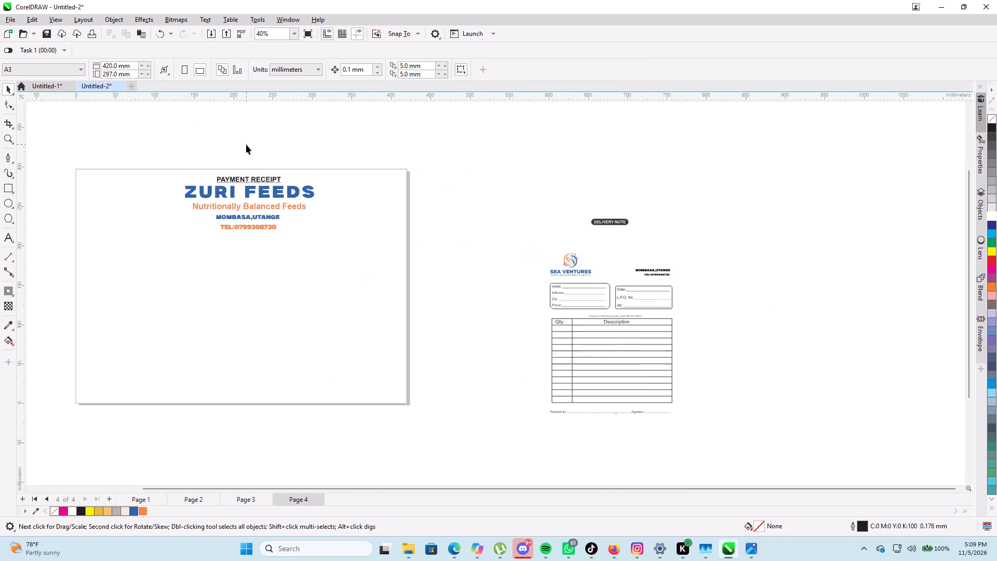
scroll(246, 144, "up", 1)
left_click_drag(194, 139, 321, 199)
key("Delete")
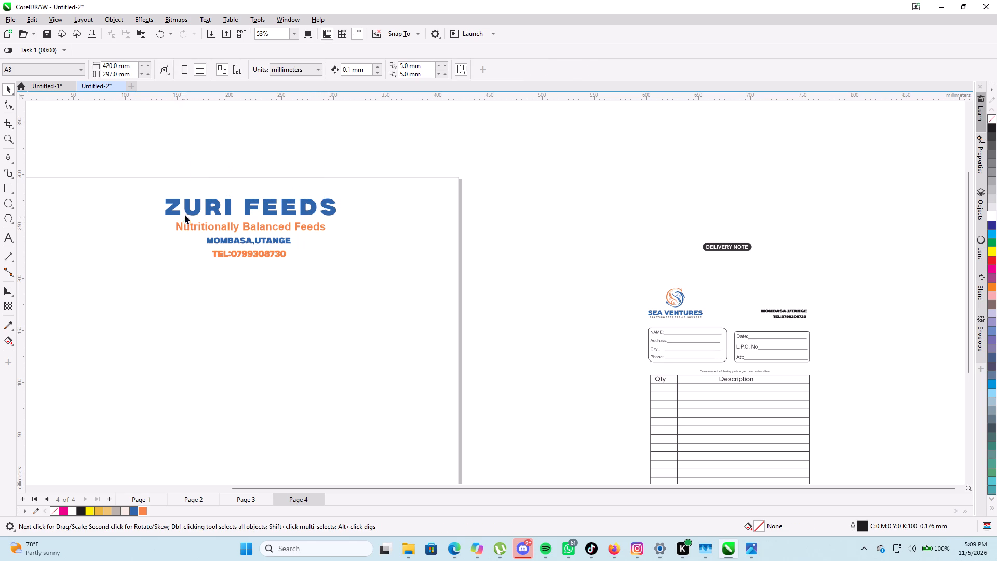
Move the pasted ZURI FEEDS text block onto the delivery note header and shrink it proportionally to about 74 mm wide.
left_click_drag(151, 125, 362, 270)
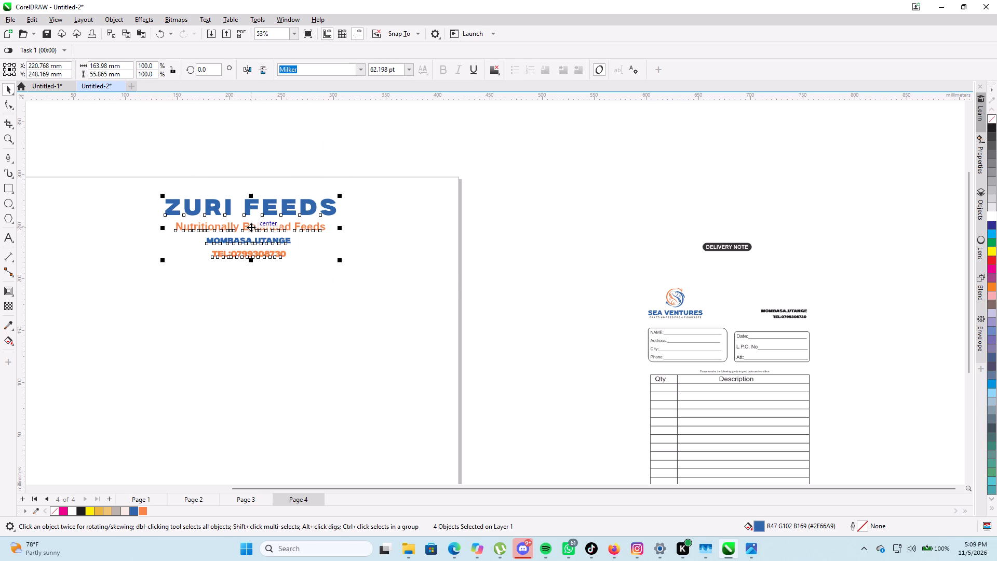
left_click_drag(251, 227, 740, 293)
scroll(817, 269, "up", 2)
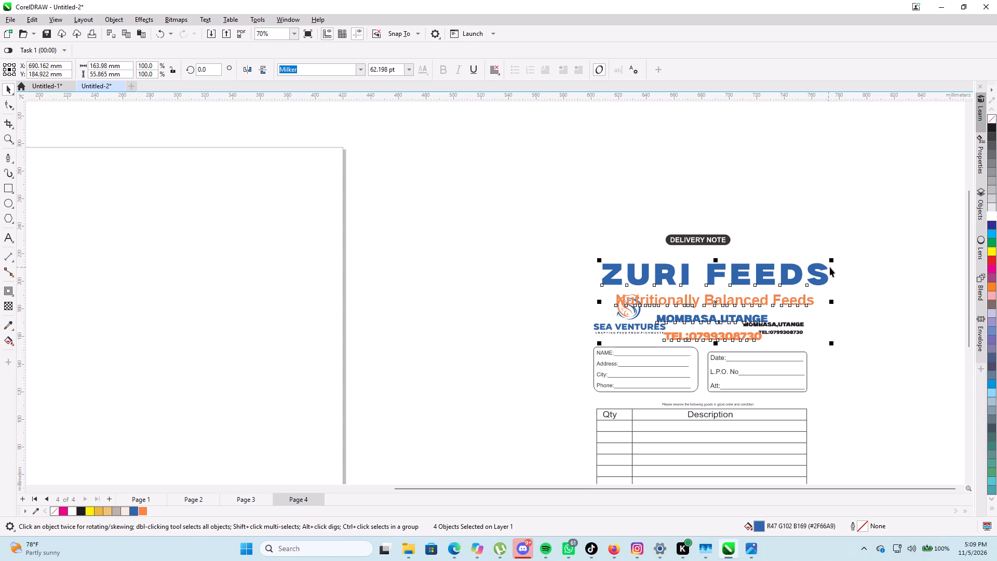
left_click_drag(833, 260, 779, 287)
left_click_drag(673, 313, 736, 303)
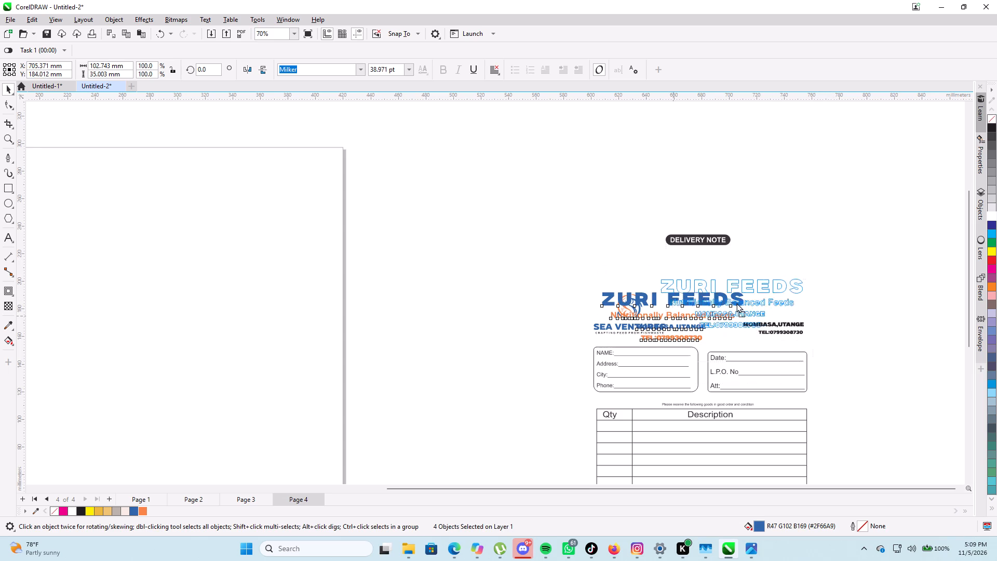
left_click_drag(736, 303, 739, 299)
scroll(755, 307, "up", 2)
scroll(755, 307, "down", 1)
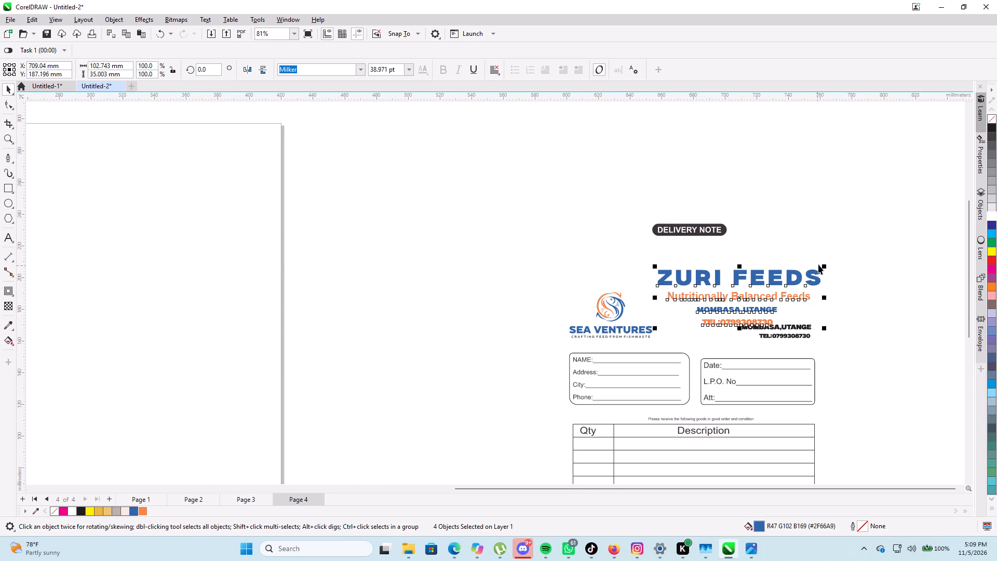
left_click_drag(825, 265, 811, 279)
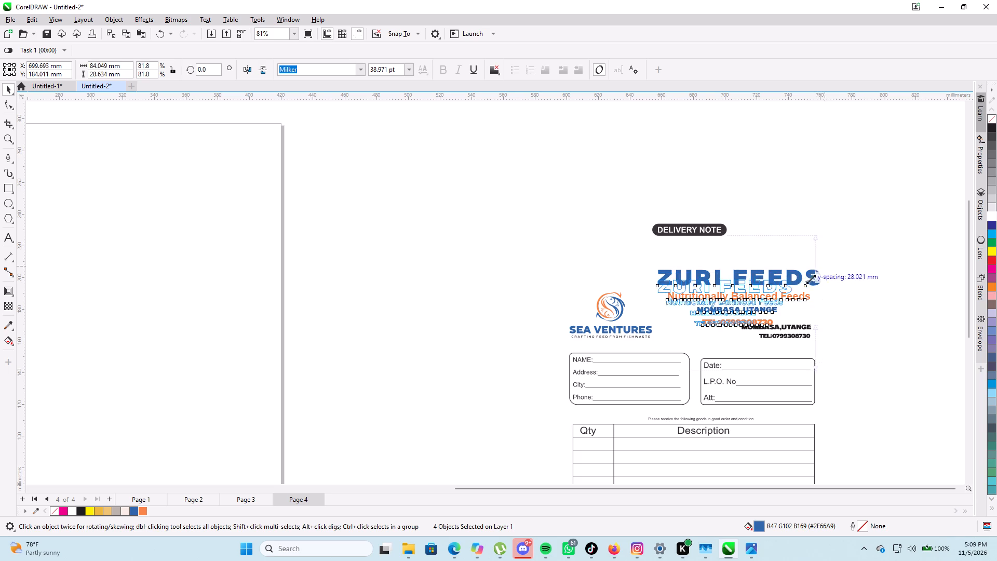
left_click_drag(811, 279, 800, 283)
scroll(729, 293, "up", 2)
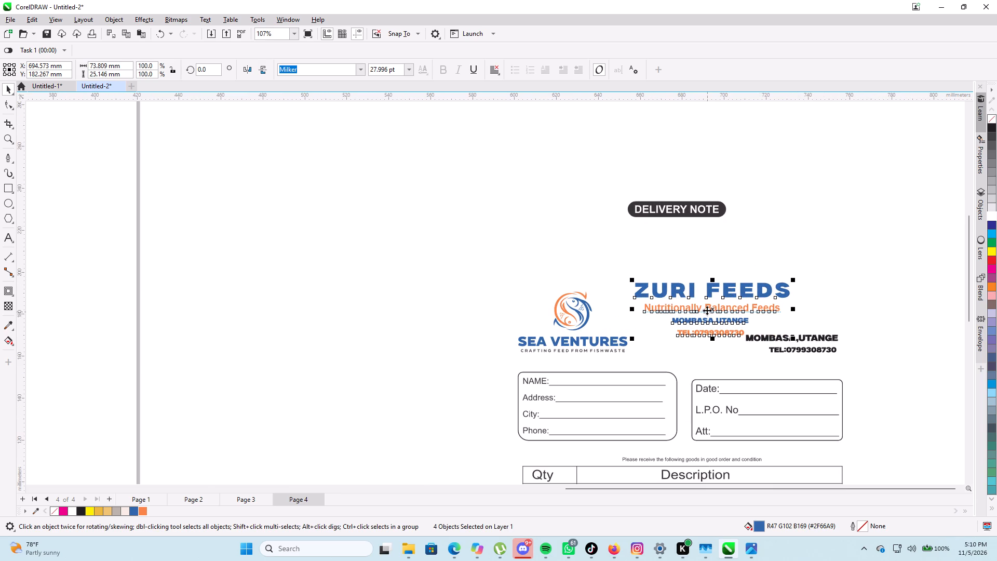
Raise the ZURI FEEDS text block about 20 mm so it sits just below the DELIVERY NOTE label.
left_click_drag(707, 308, 694, 267)
scroll(739, 287, "up", 2)
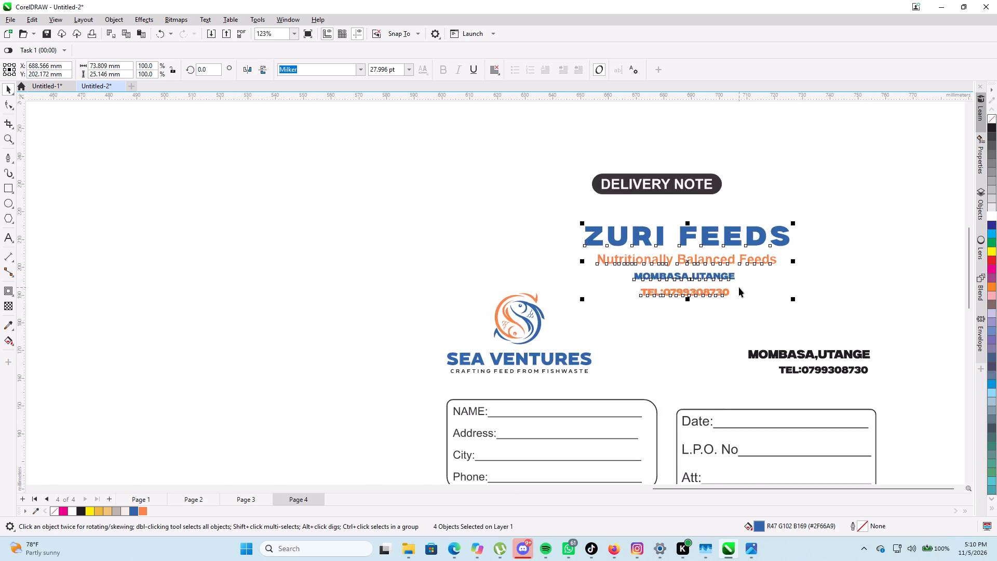
Examine the delivery note layout, from the new header text down to the item table and signature line.
scroll(739, 287, "down", 5)
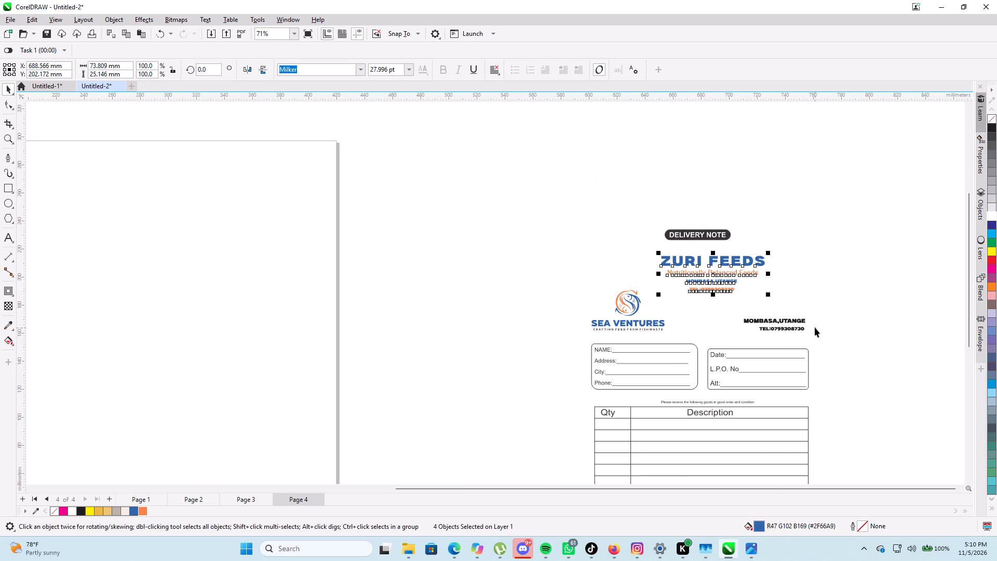
middle_click_drag(864, 404, 835, 239)
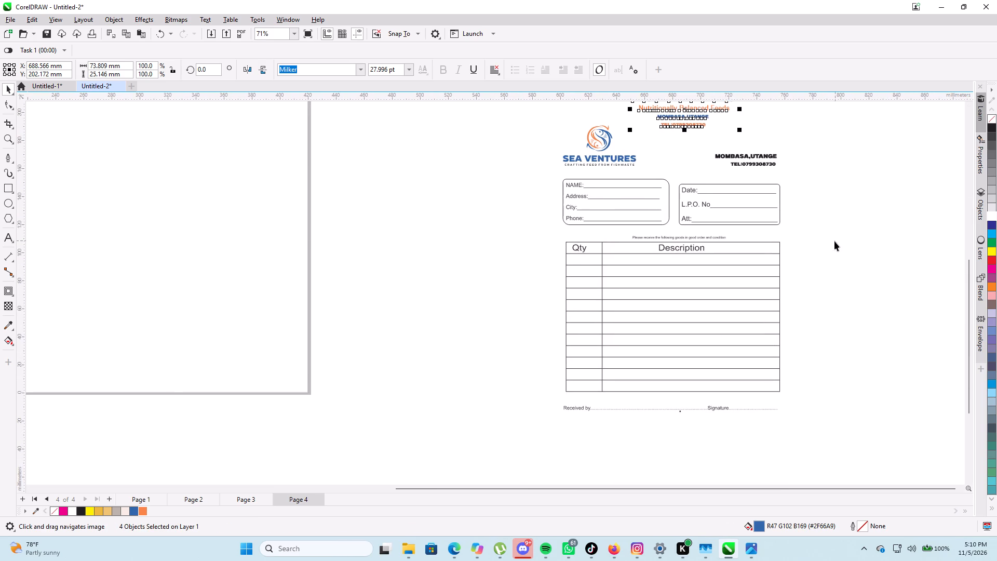
scroll(844, 322, "up", 3)
scroll(844, 322, "down", 5)
scroll(775, 196, "up", 5)
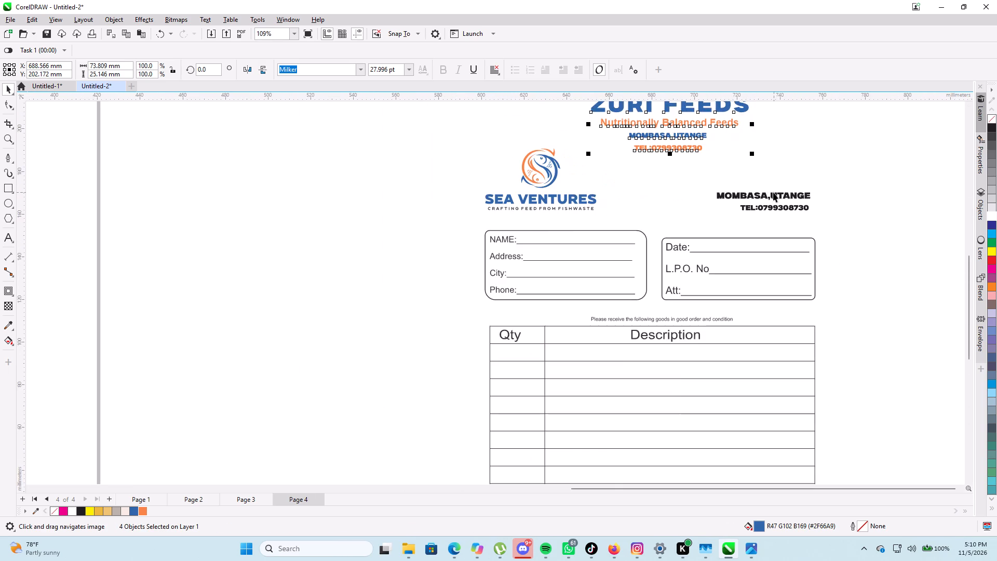
scroll(776, 192, "up", 1)
middle_click_drag(912, 171, 914, 180)
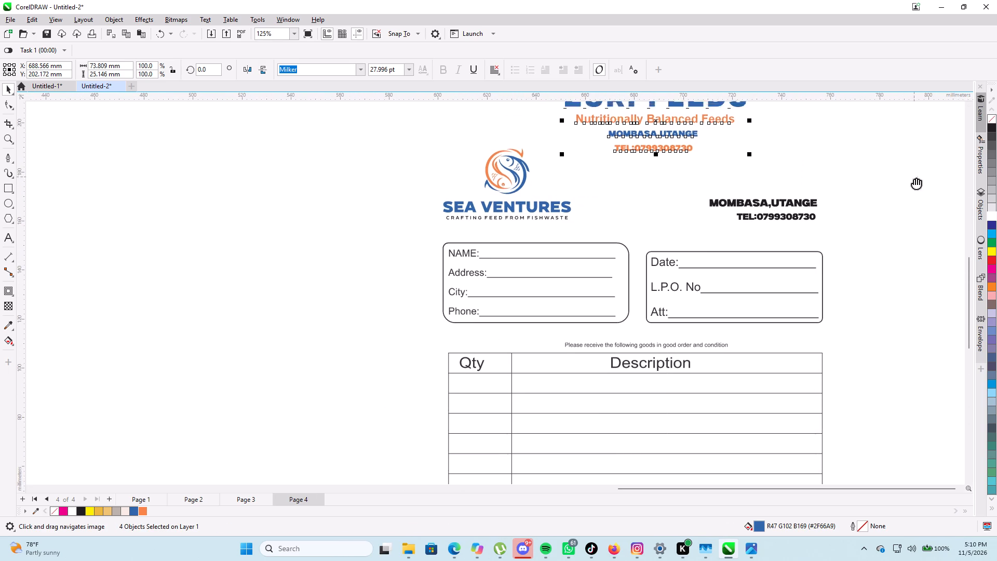
middle_click_drag(914, 180, 885, 287)
scroll(672, 246, "down", 1)
scroll(639, 233, "up", 4)
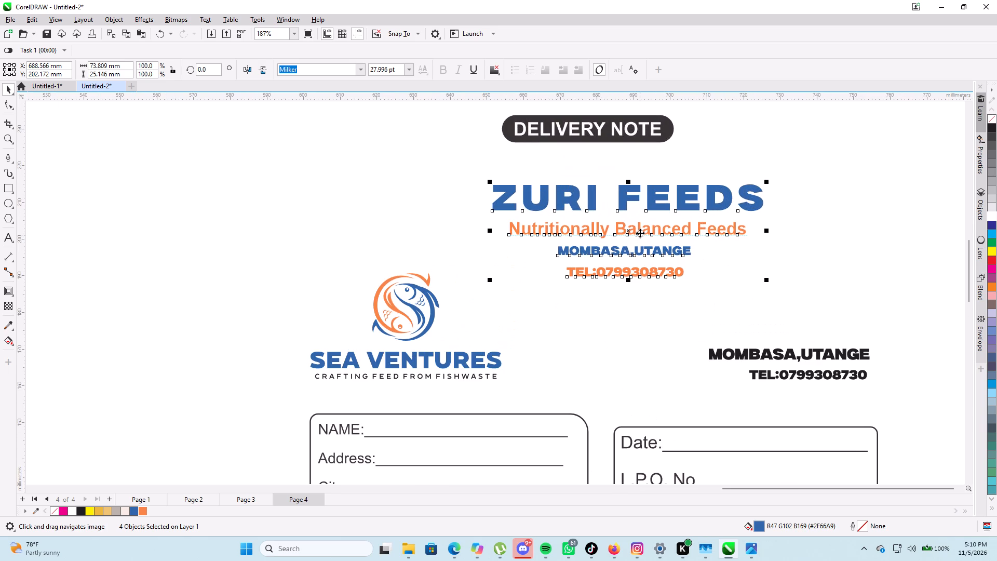
Enlarge the ZURI FEEDS text block proportionally from its centre to about 102 mm wide.
scroll(640, 233, "up", 1)
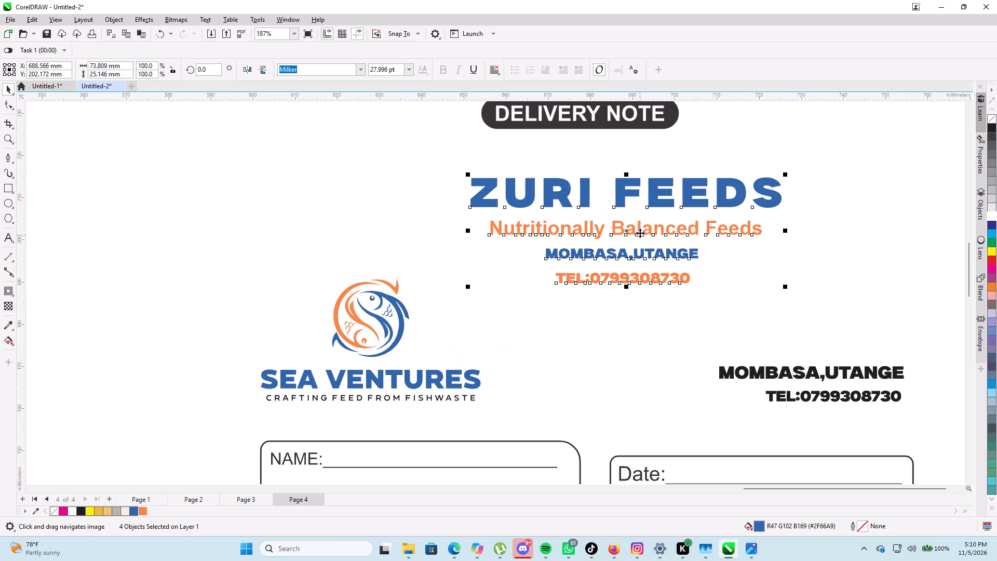
scroll(640, 233, "down", 4)
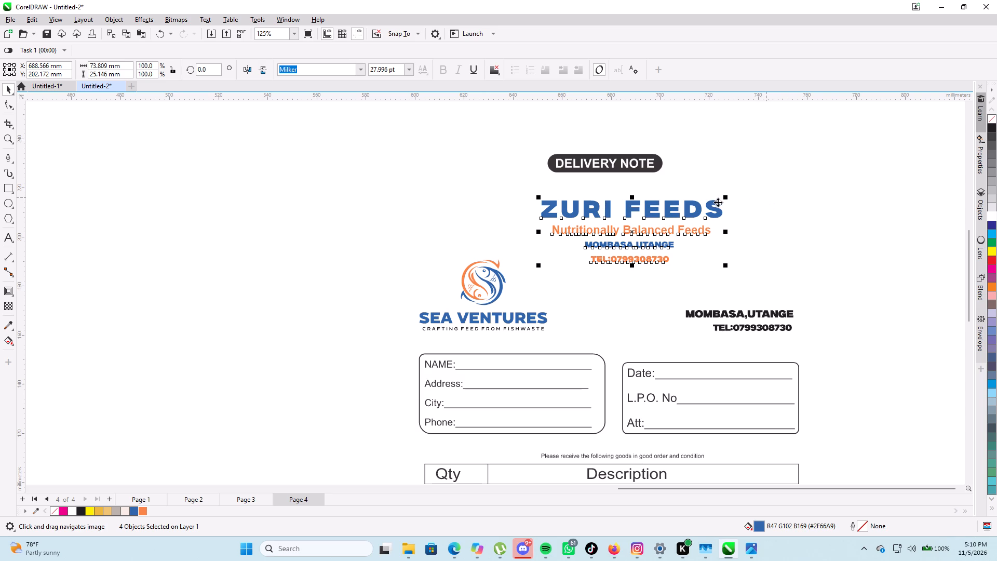
left_click_drag(725, 198, 757, 175)
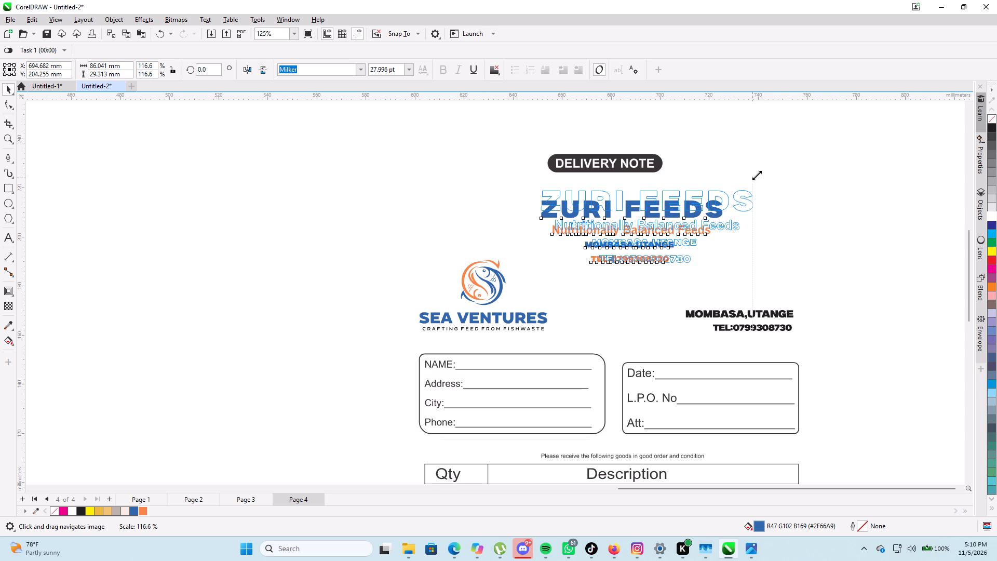
left_click_drag(757, 175, 760, 174)
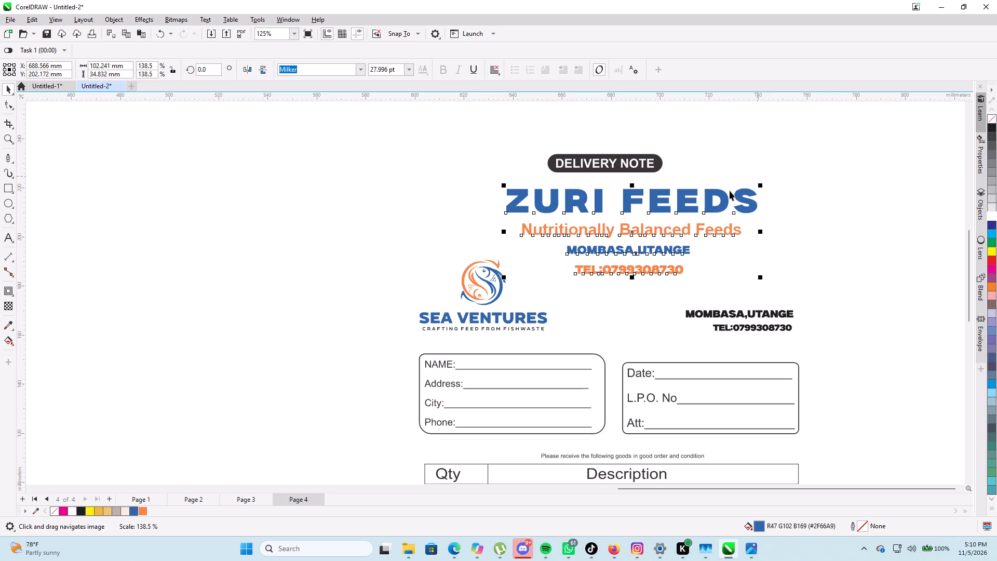
Reposition the enlarged ZURI FEEDS text block roughly centred beneath the DELIVERY NOTE label, with a small gap between them.
scroll(712, 199, "down", 3)
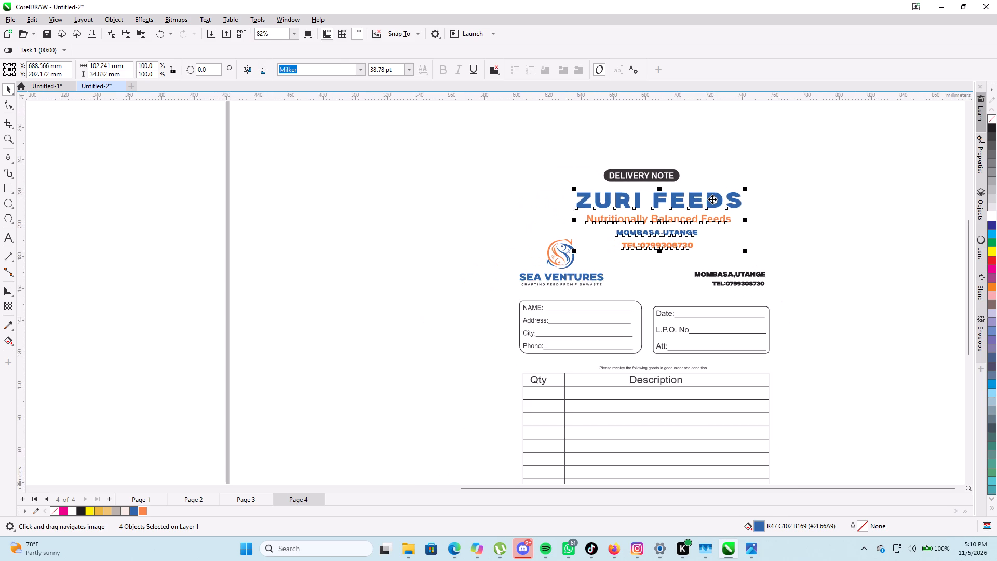
left_click_drag(657, 220, 648, 217)
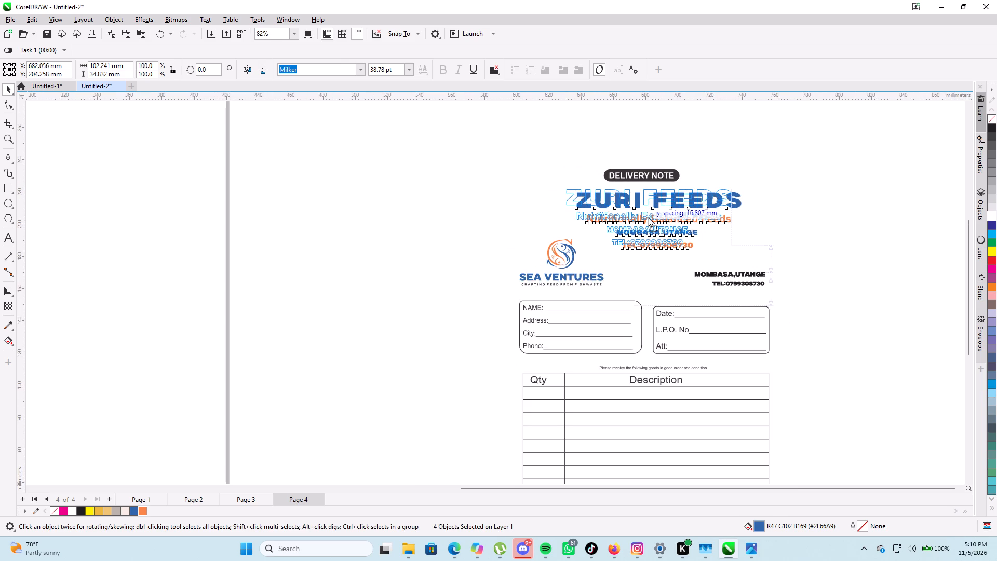
left_click_drag(648, 217, 645, 217)
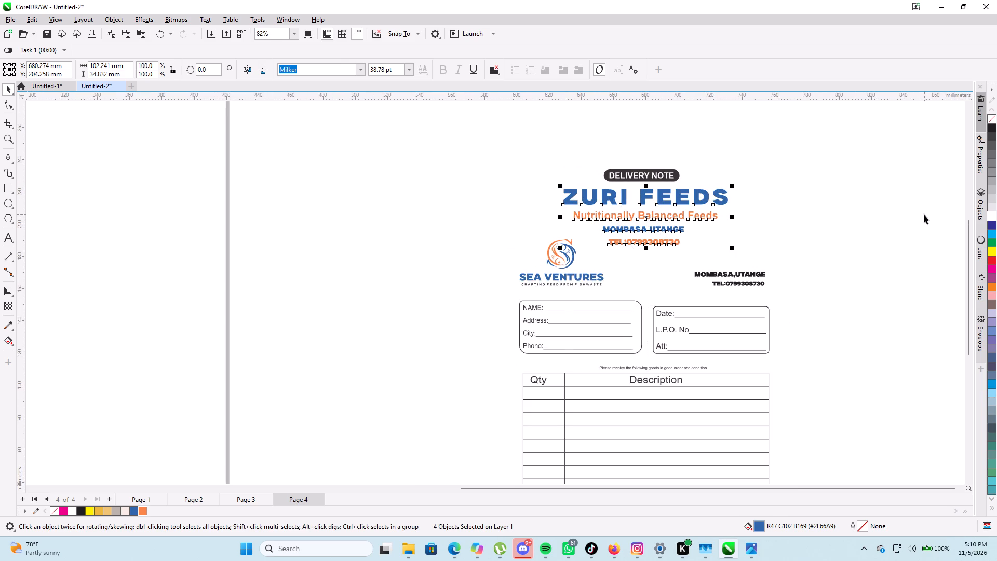
left_click(912, 216)
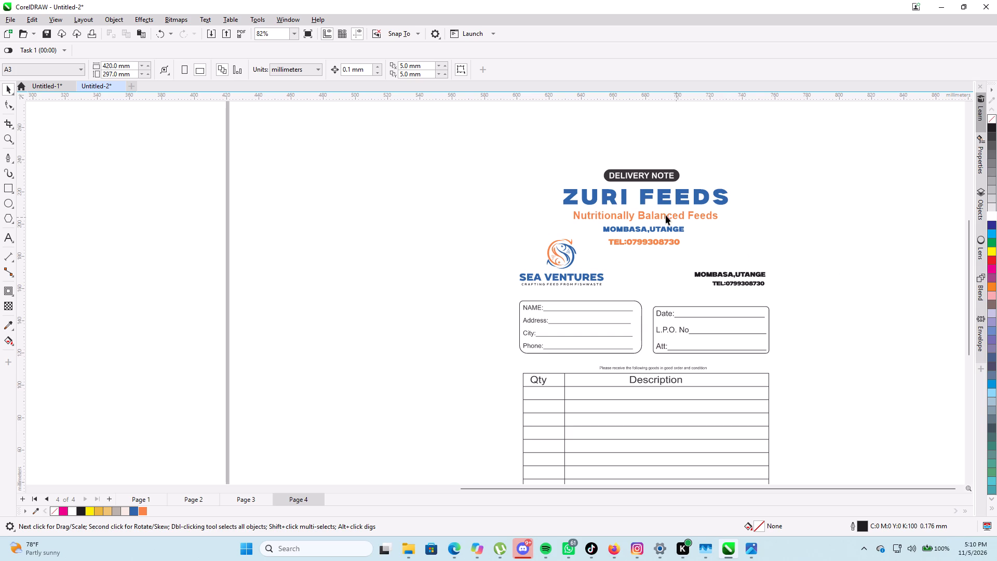
left_click_drag(529, 182, 769, 255)
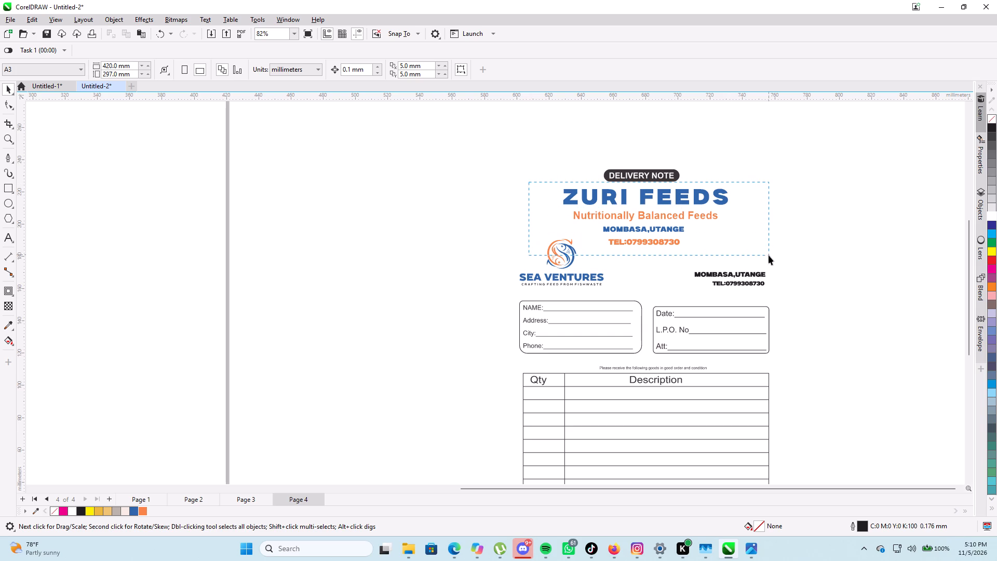
left_click_drag(769, 255, 770, 257)
left_click_drag(647, 218, 649, 226)
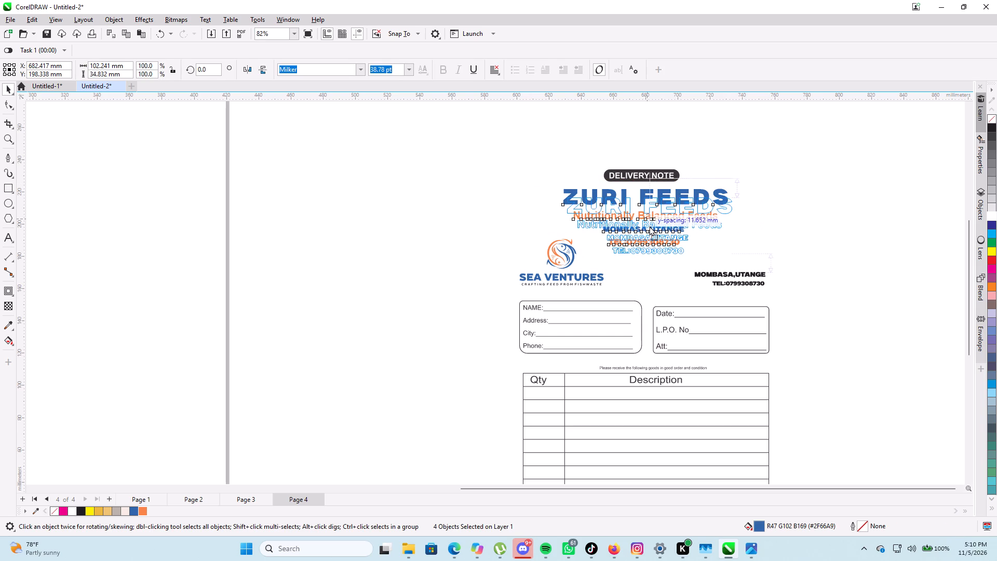
left_click_drag(649, 226, 649, 226)
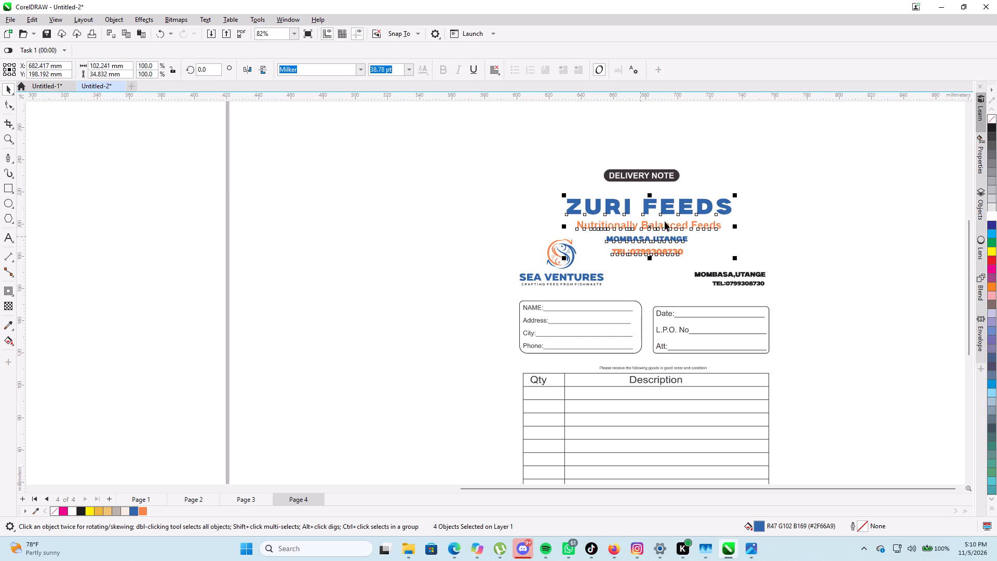
left_click_drag(651, 228, 649, 221)
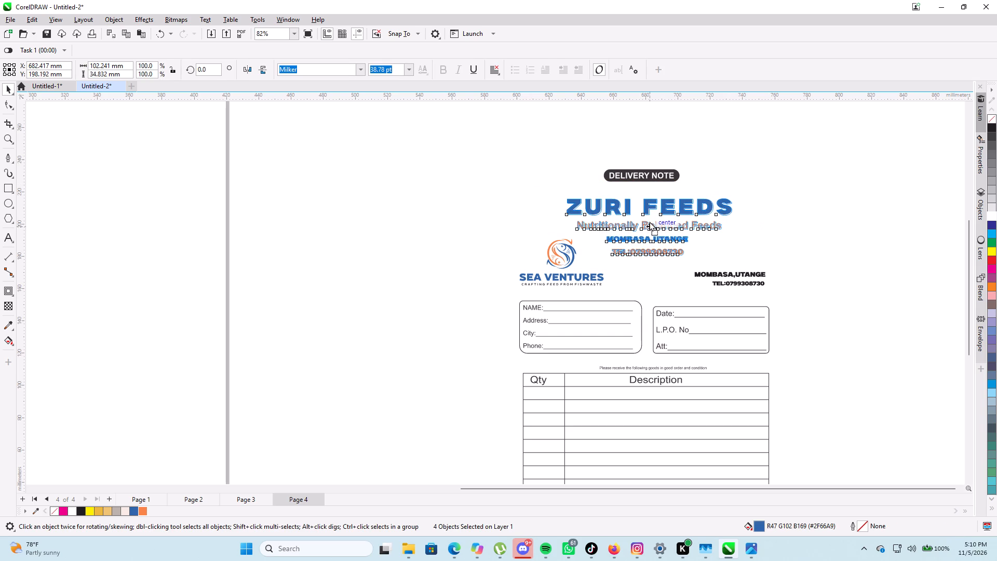
left_click_drag(649, 221, 649, 220)
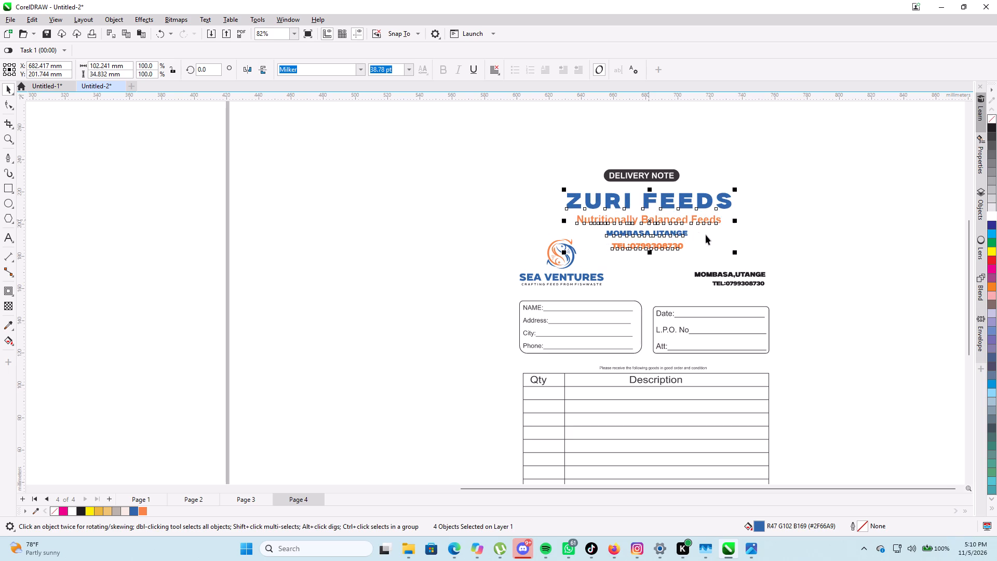
Shrink the stacked SEA VENTURES logo proportionally to about 47 mm wide and place it just above the NAME and Address box.
left_click(558, 275)
scroll(602, 233, "up", 2)
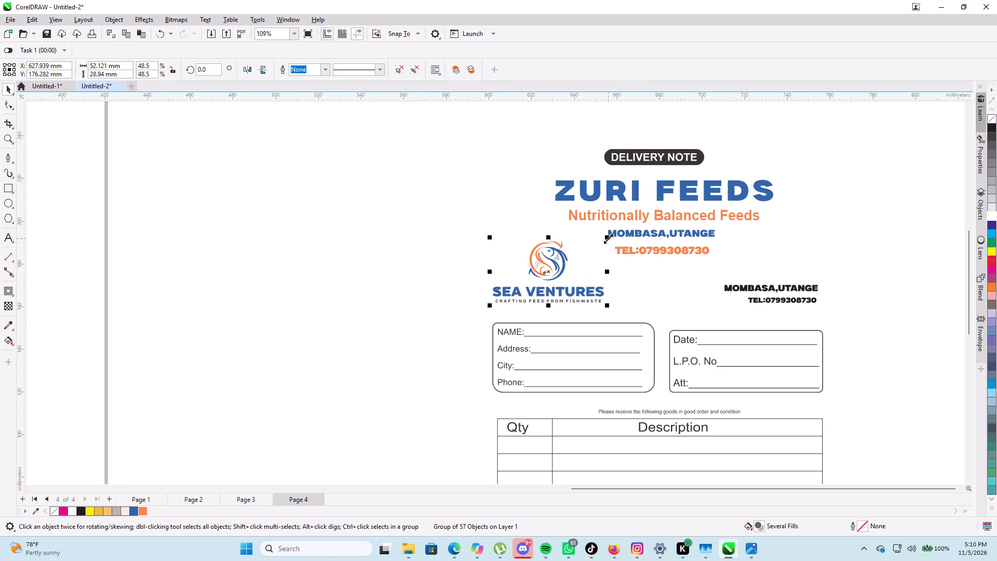
left_click_drag(609, 238, 600, 244)
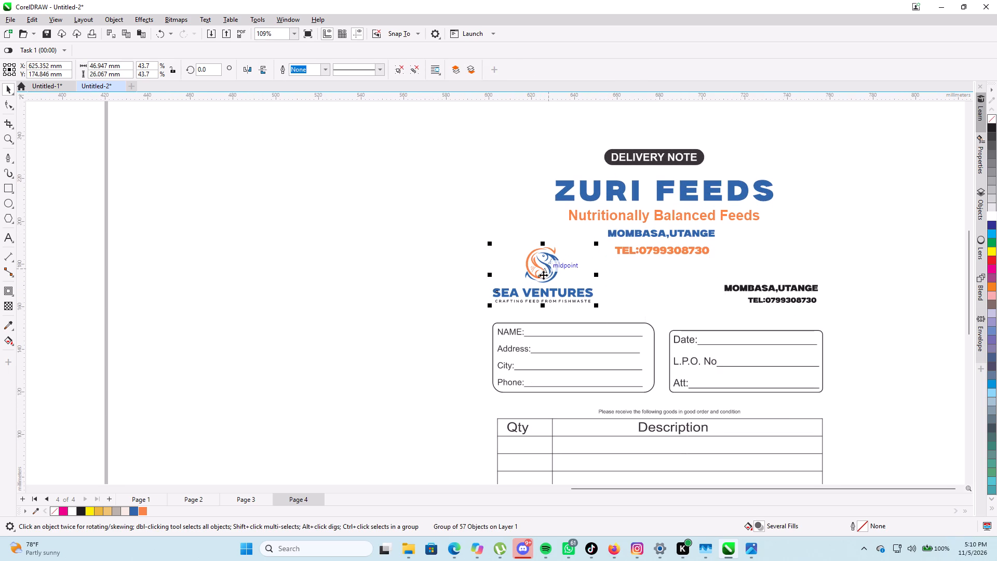
left_click_drag(544, 277, 549, 275)
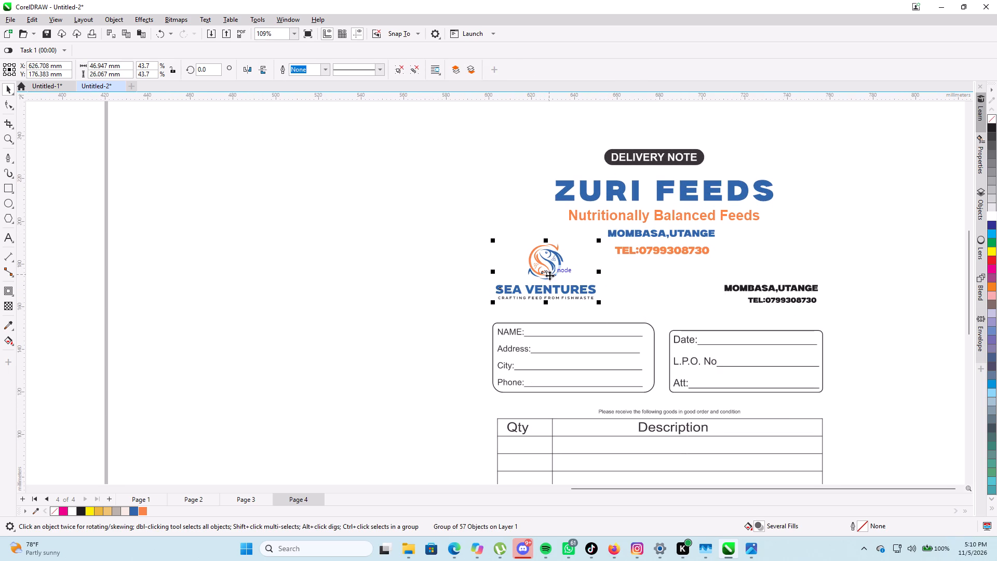
left_click(548, 270)
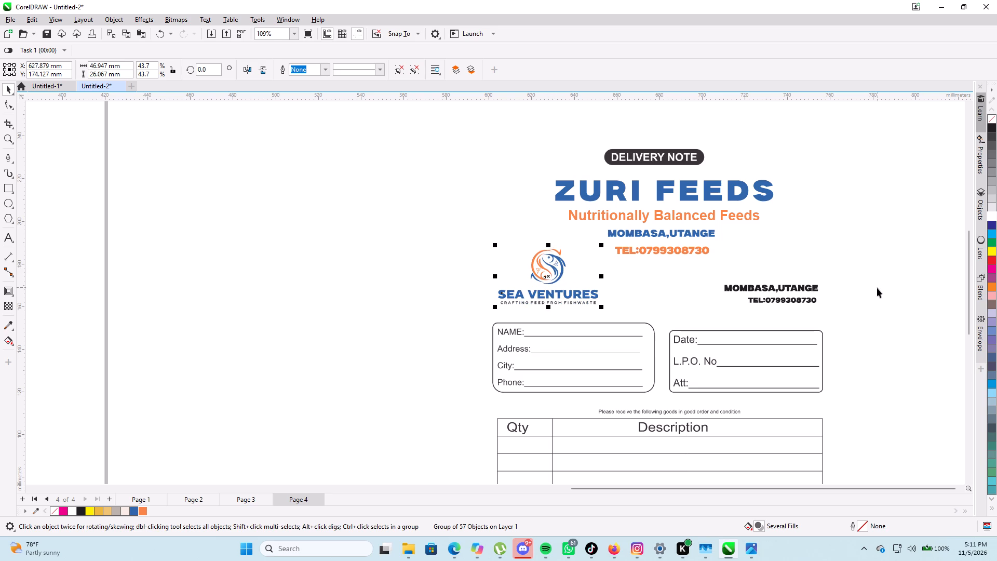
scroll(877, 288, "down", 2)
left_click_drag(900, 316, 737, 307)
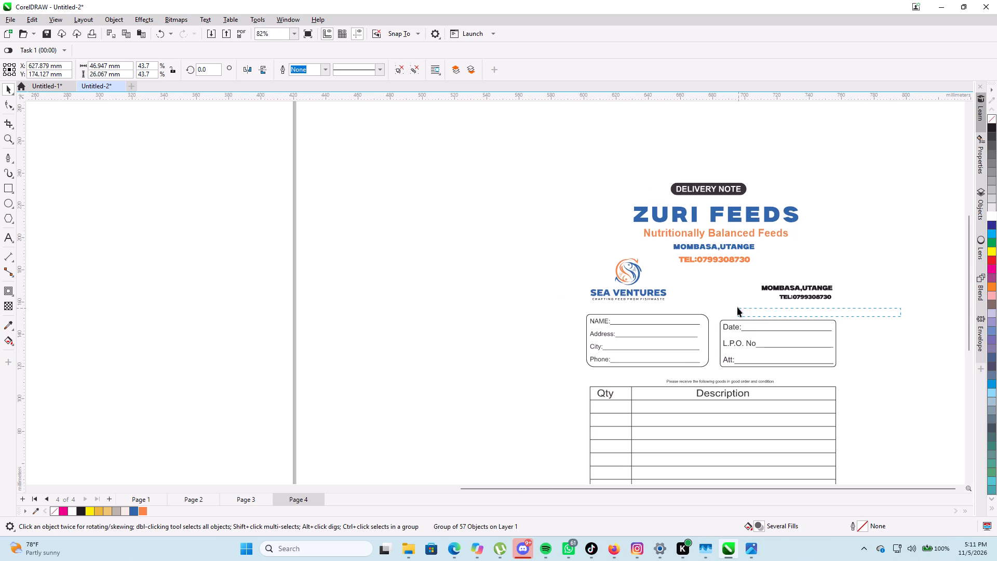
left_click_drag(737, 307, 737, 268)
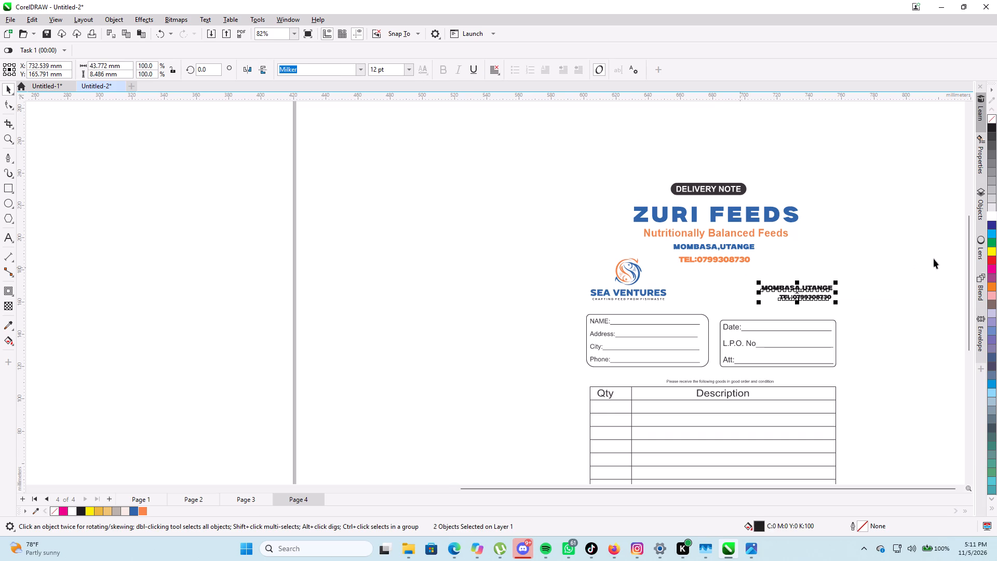
Duplicate the entire delivery note and place the copy to the right of the original, about 226 mm away.
scroll(934, 259, "down", 4)
middle_click_drag(922, 299, 910, 275)
middle_click(901, 262)
left_click(689, 141)
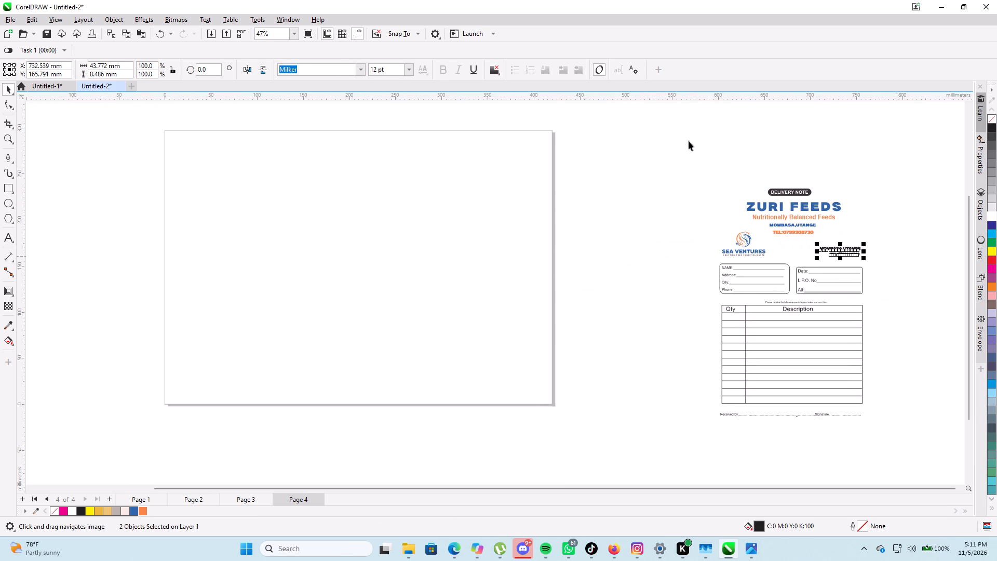
left_click_drag(672, 148, 921, 444)
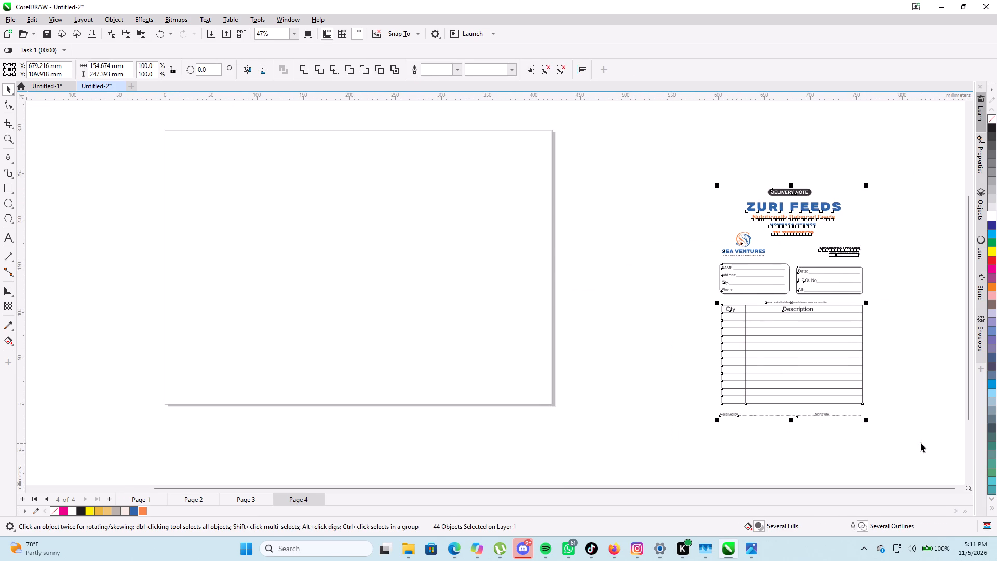
key("ctrl+d")
scroll(811, 283, "down", 3)
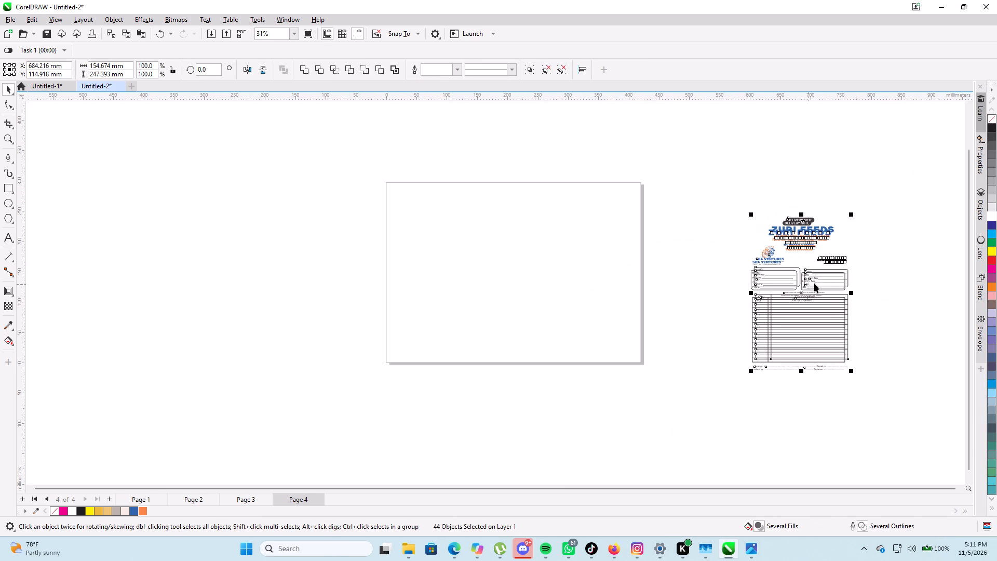
middle_click_drag(935, 352, 815, 340)
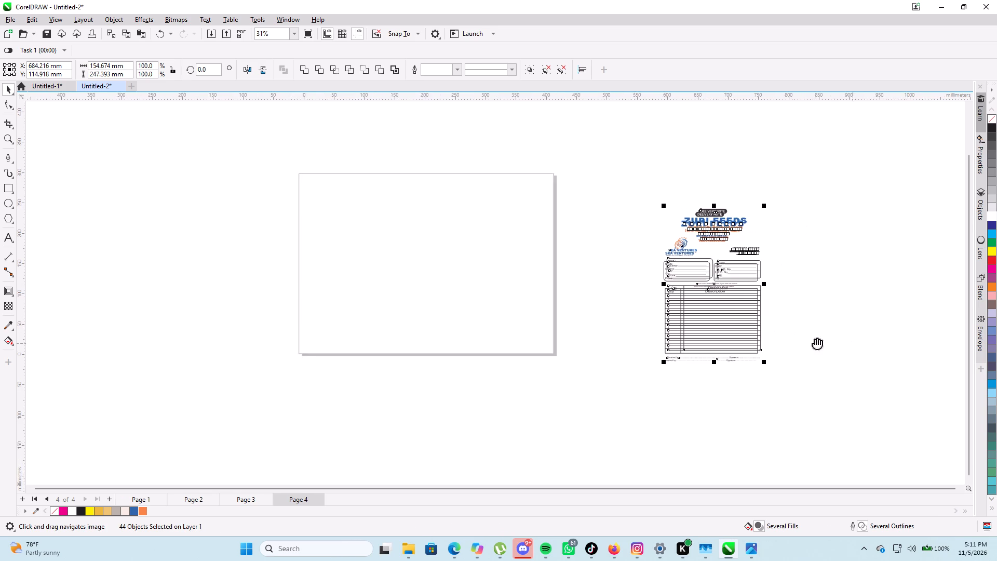
middle_click_drag(815, 340, 790, 336)
left_click_drag(657, 276, 652, 336)
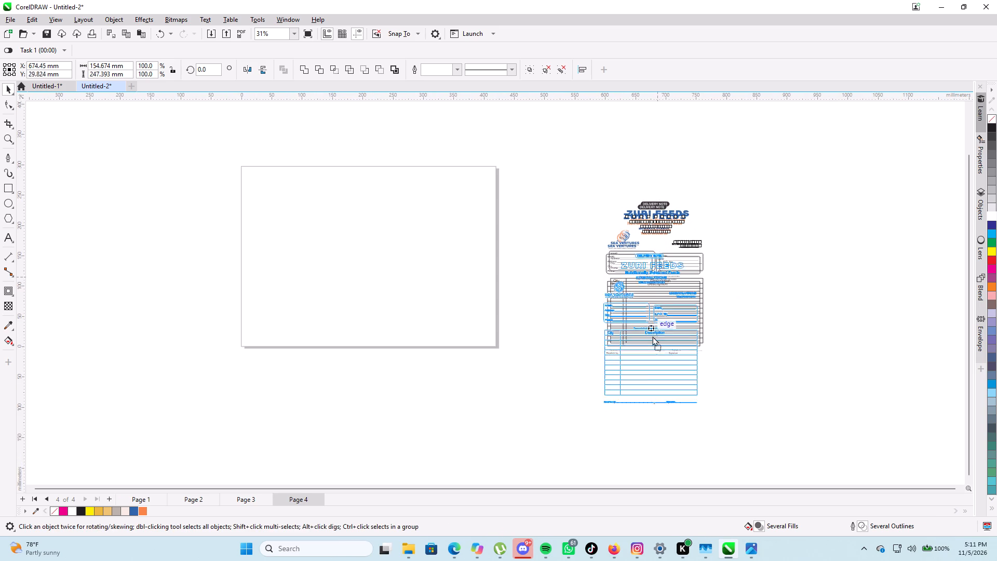
left_click_drag(652, 336, 794, 275)
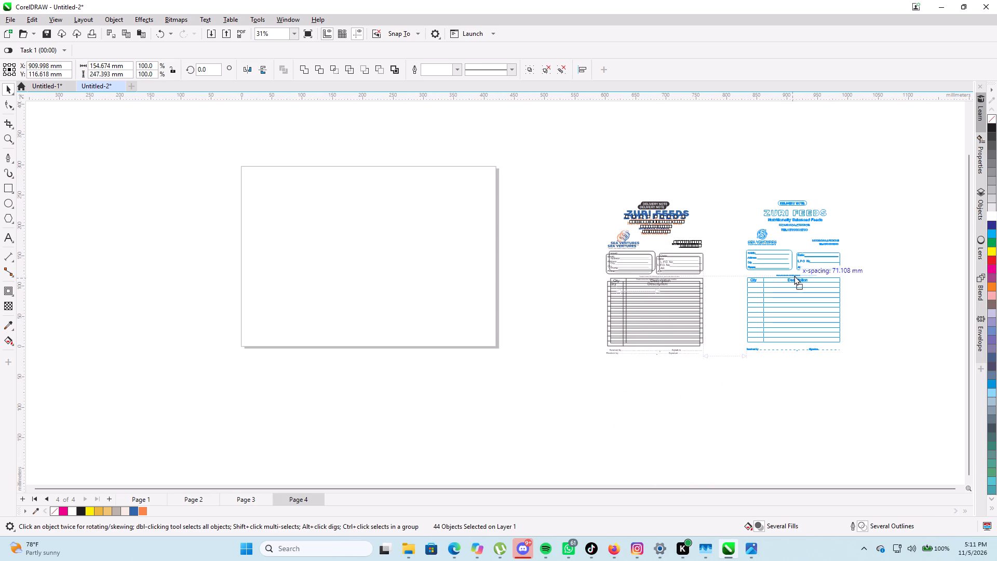
left_click_drag(794, 275, 792, 275)
Lower the duplicated delivery note about 8 mm and shift it slightly towards the original so the two sit nearly level.
scroll(845, 207, "up", 7)
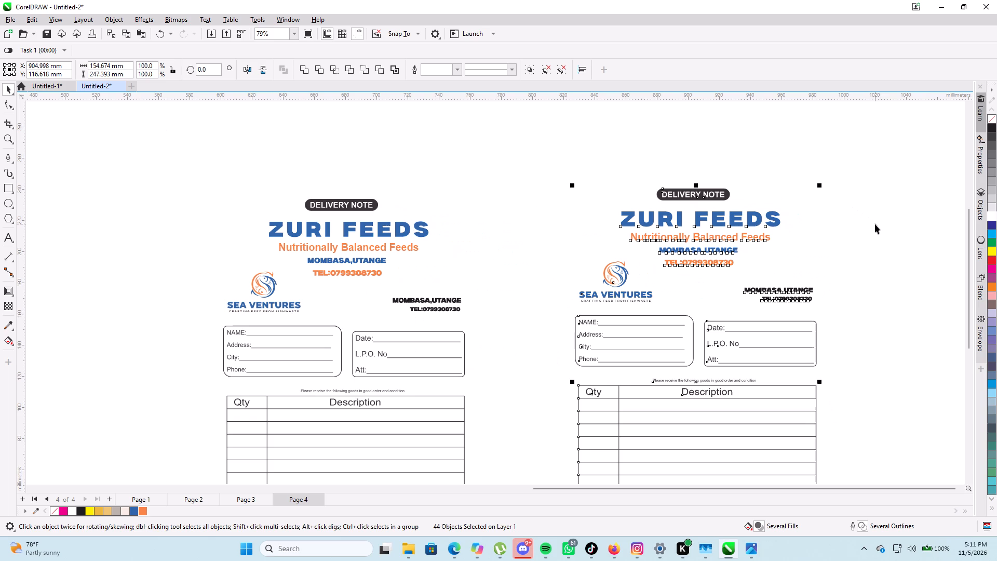
scroll(875, 224, "down", 4)
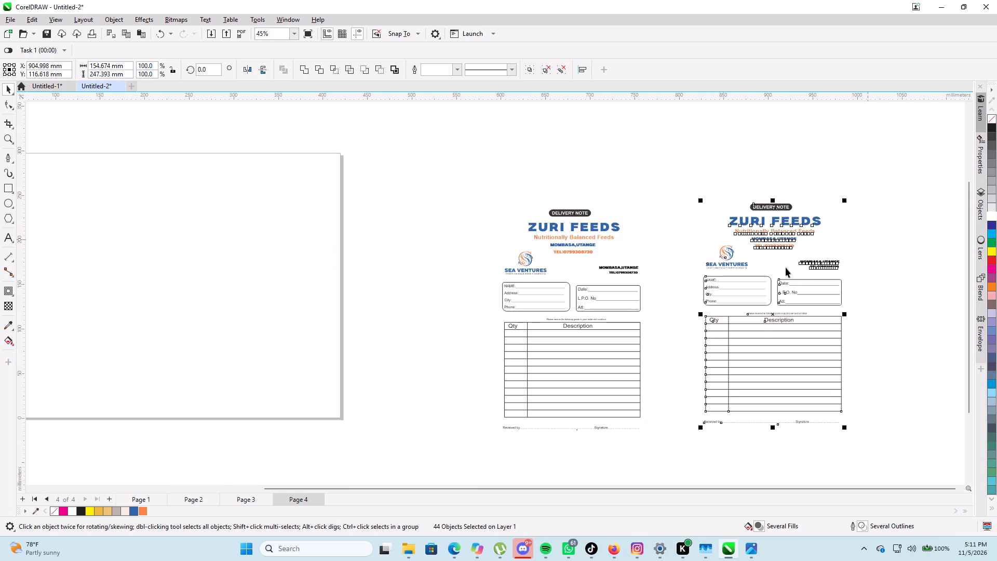
left_click_drag(773, 316, 770, 325)
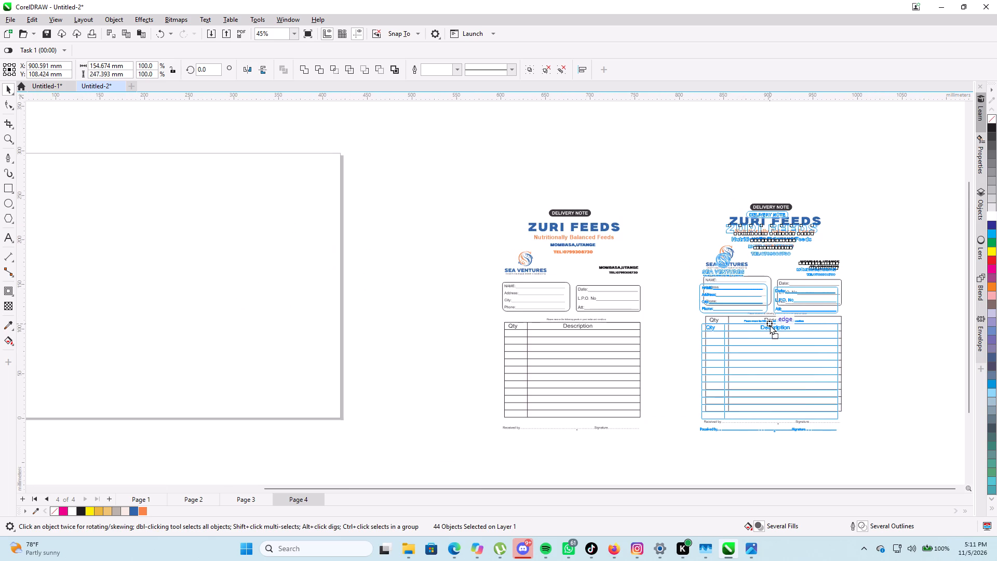
left_click_drag(770, 325, 769, 325)
Delete the black address and telephone lines above the Date box on the duplicated delivery note.
scroll(833, 203, "up", 4)
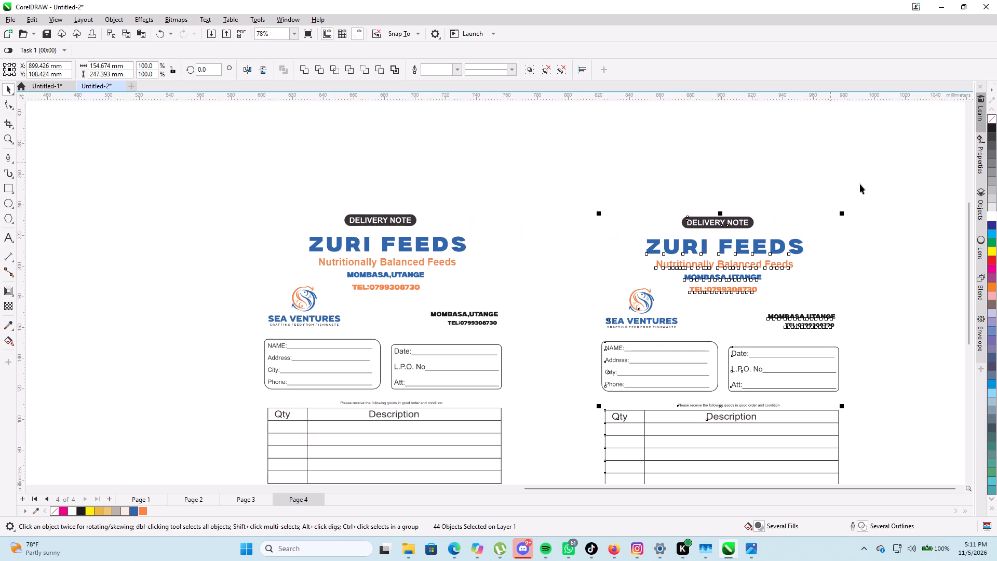
middle_click(505, 180)
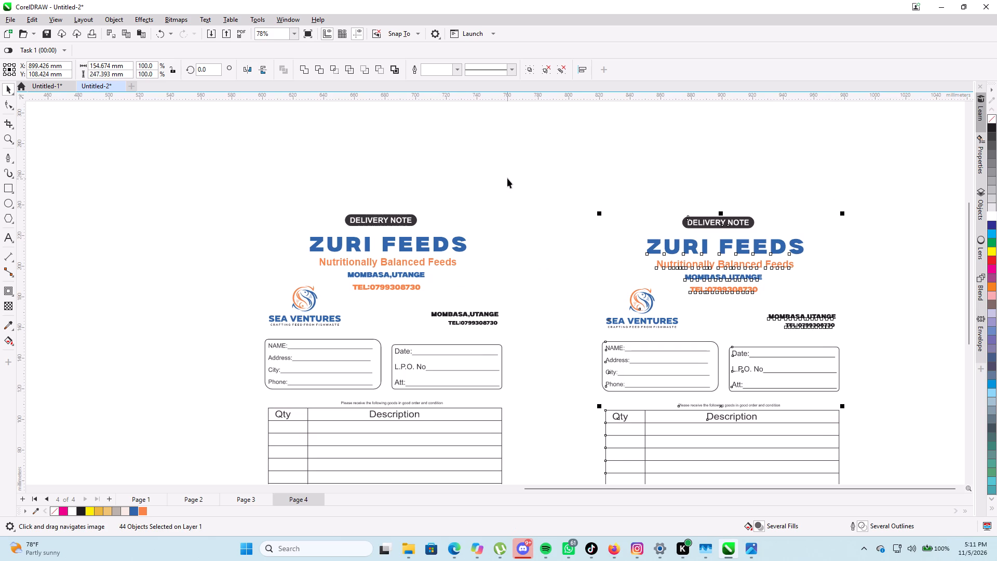
left_click(577, 166)
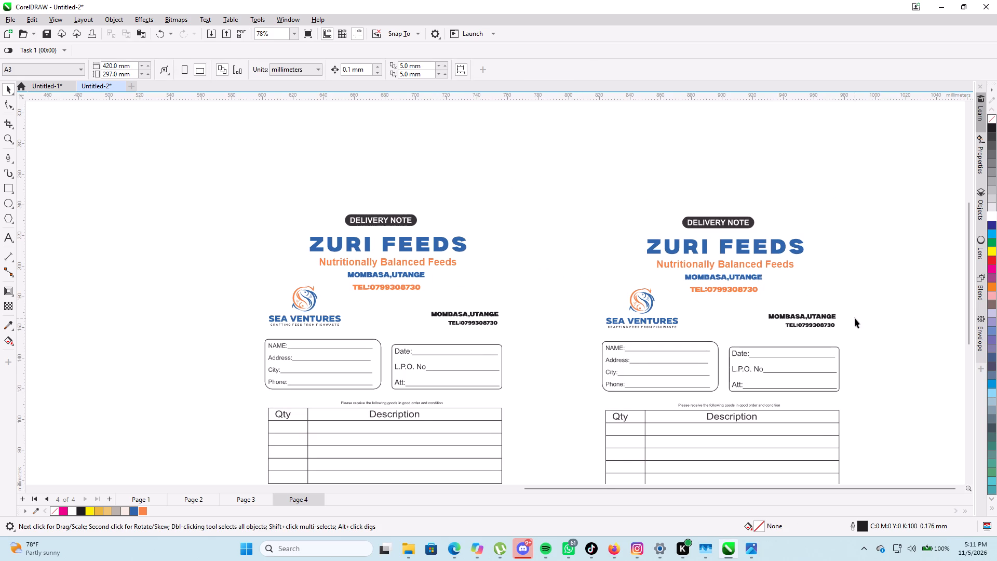
left_click_drag(871, 332, 745, 303)
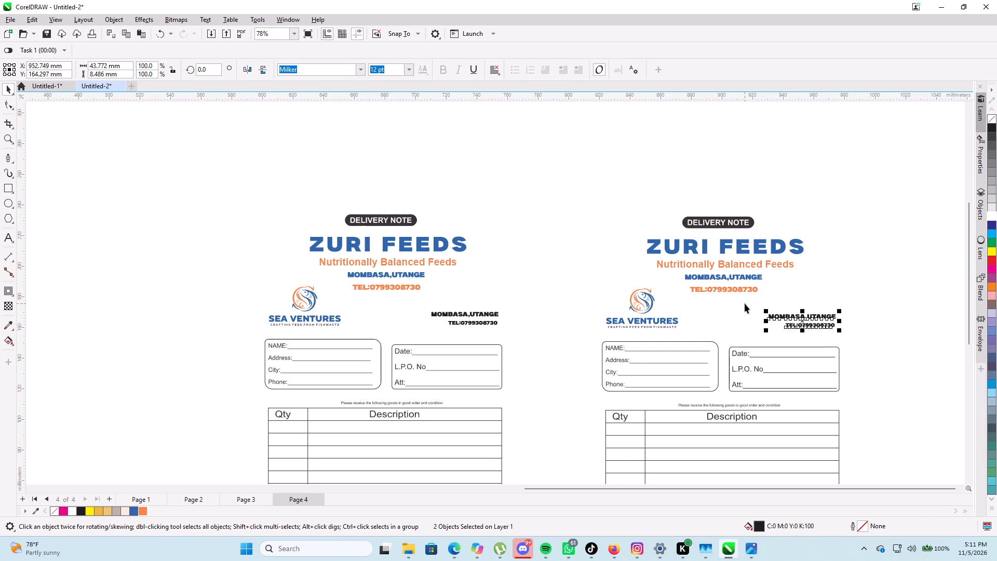
key("Delete")
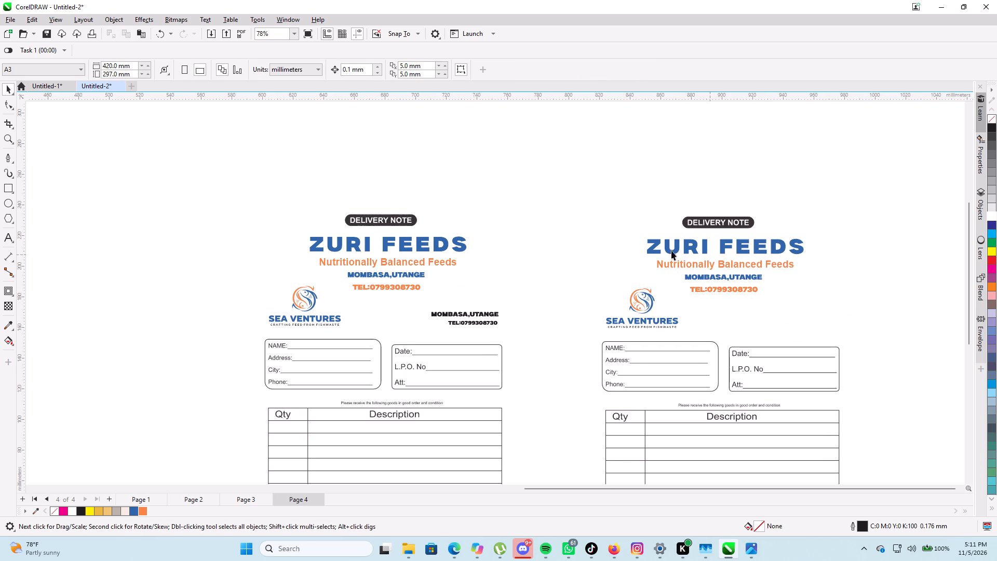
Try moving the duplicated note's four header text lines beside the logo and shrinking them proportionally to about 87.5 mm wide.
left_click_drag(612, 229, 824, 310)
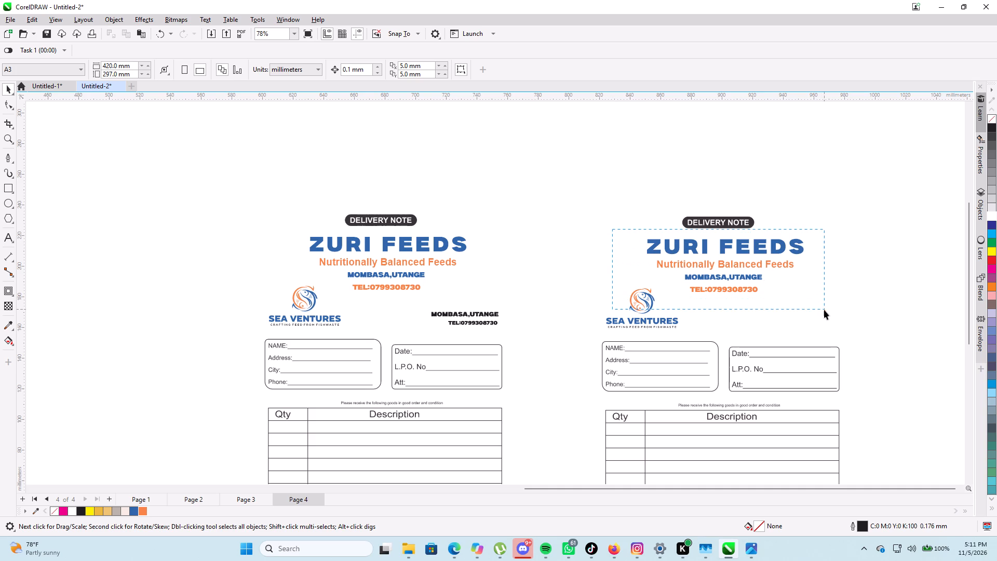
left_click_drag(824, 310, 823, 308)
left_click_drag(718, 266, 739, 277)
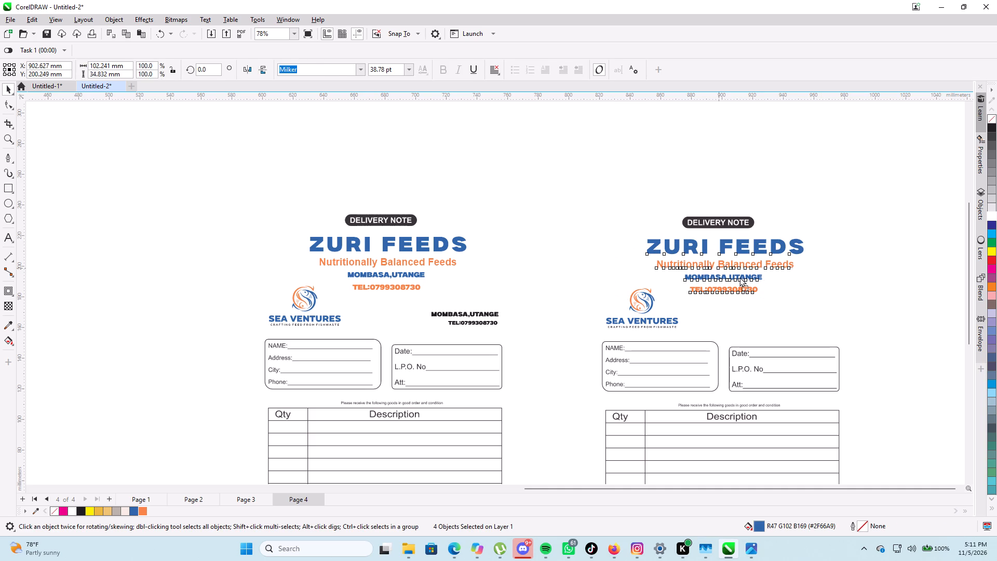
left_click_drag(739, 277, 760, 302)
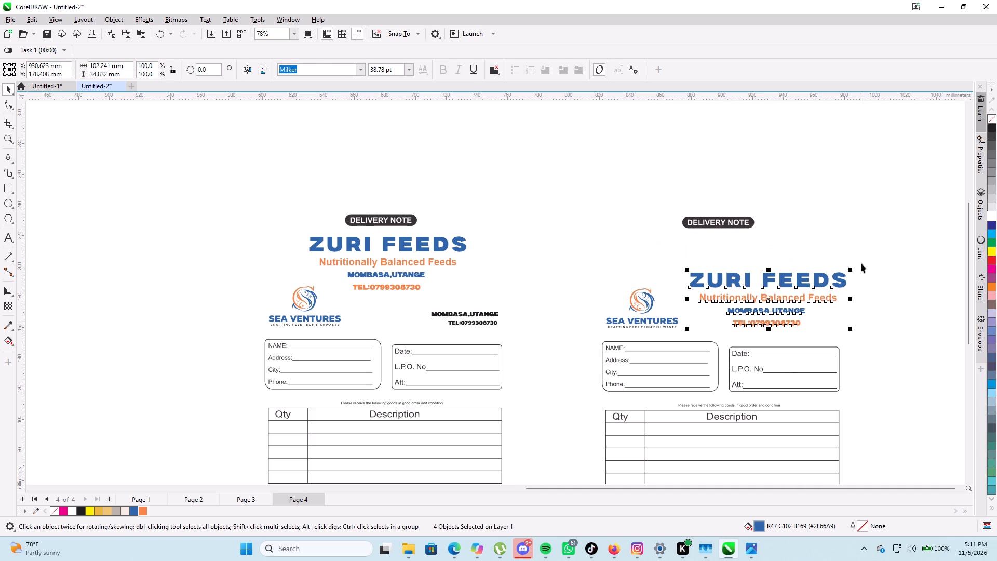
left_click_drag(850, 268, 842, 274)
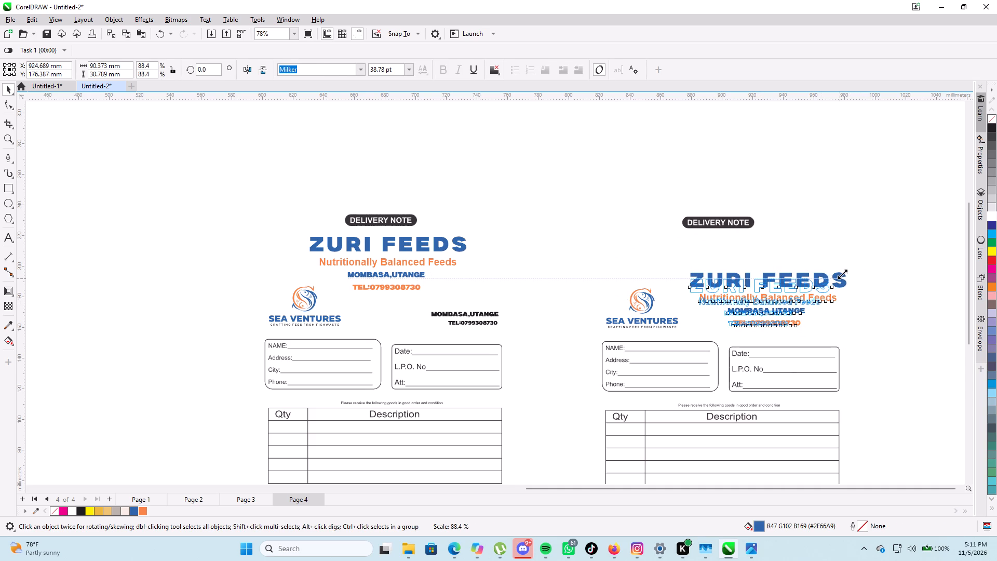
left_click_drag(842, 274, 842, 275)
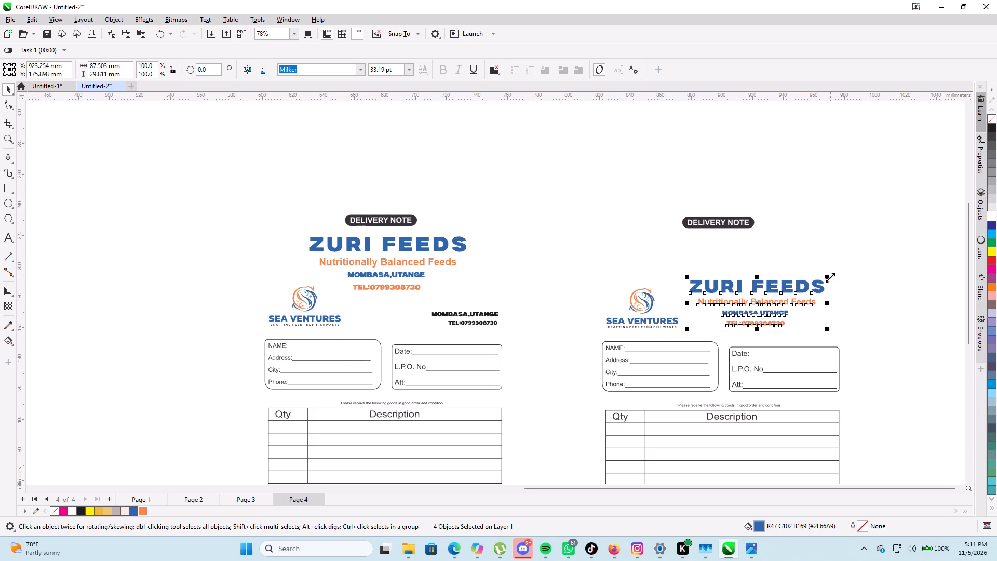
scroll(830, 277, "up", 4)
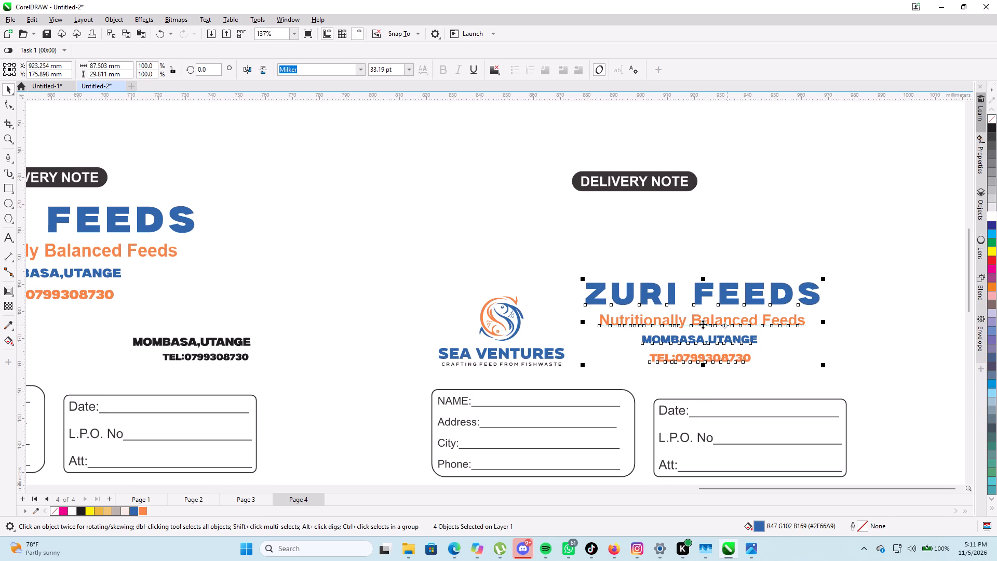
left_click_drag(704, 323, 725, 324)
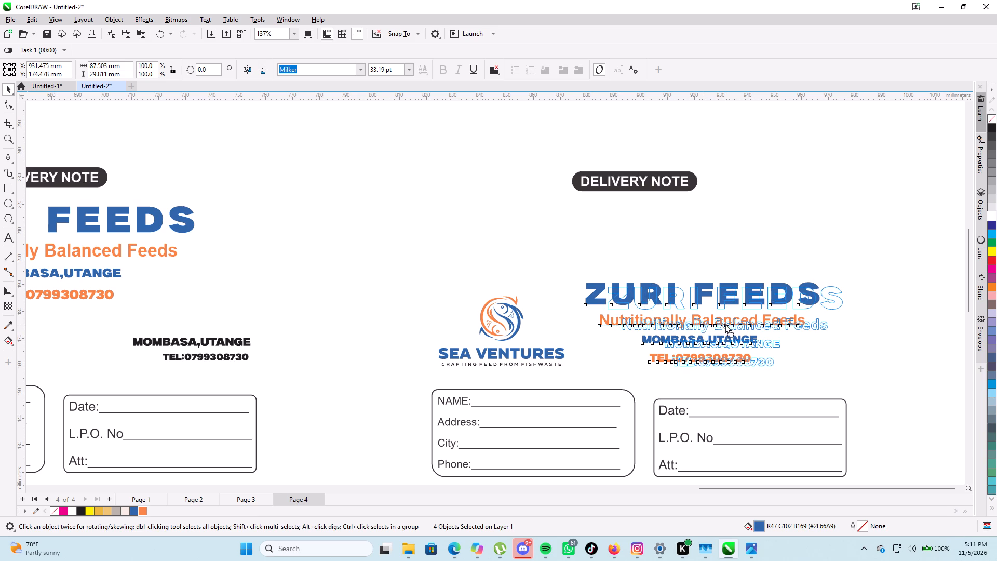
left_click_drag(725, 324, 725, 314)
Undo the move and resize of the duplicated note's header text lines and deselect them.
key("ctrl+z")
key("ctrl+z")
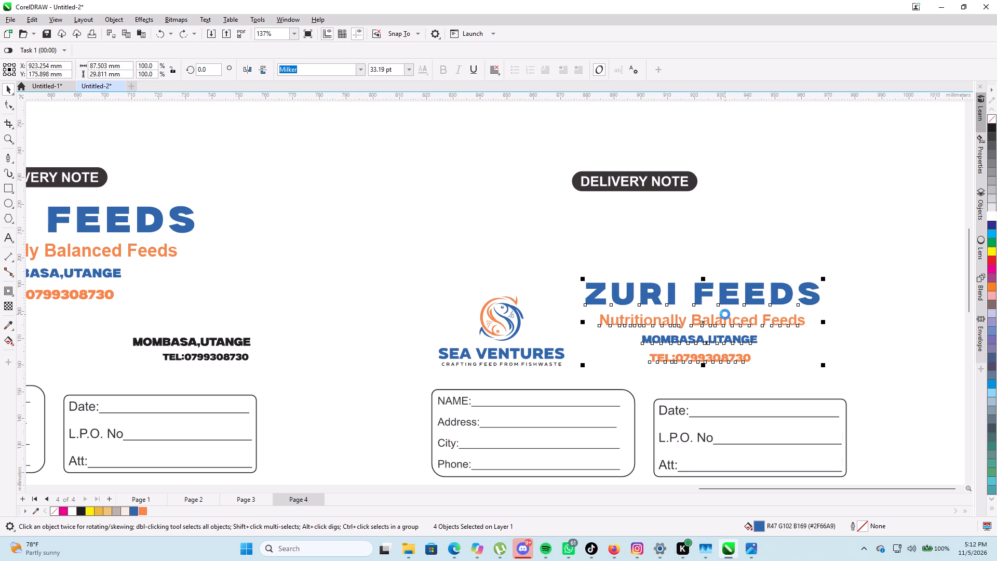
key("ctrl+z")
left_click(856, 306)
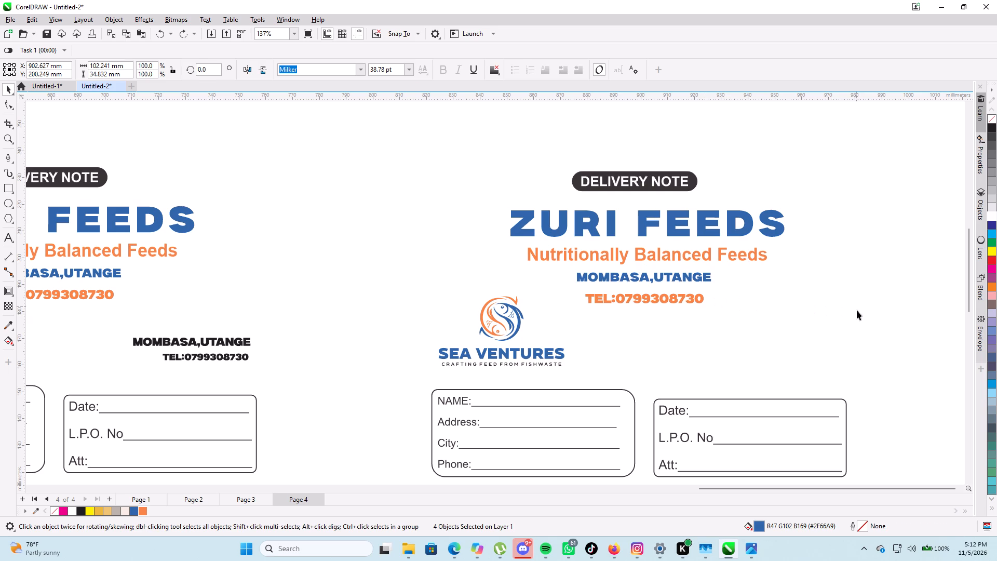
Move the coloured MOMBASA,UTANGE and telephone lines on the duplicated note to just above the Date box, flush with its outer edge.
left_click_drag(873, 344, 638, 278)
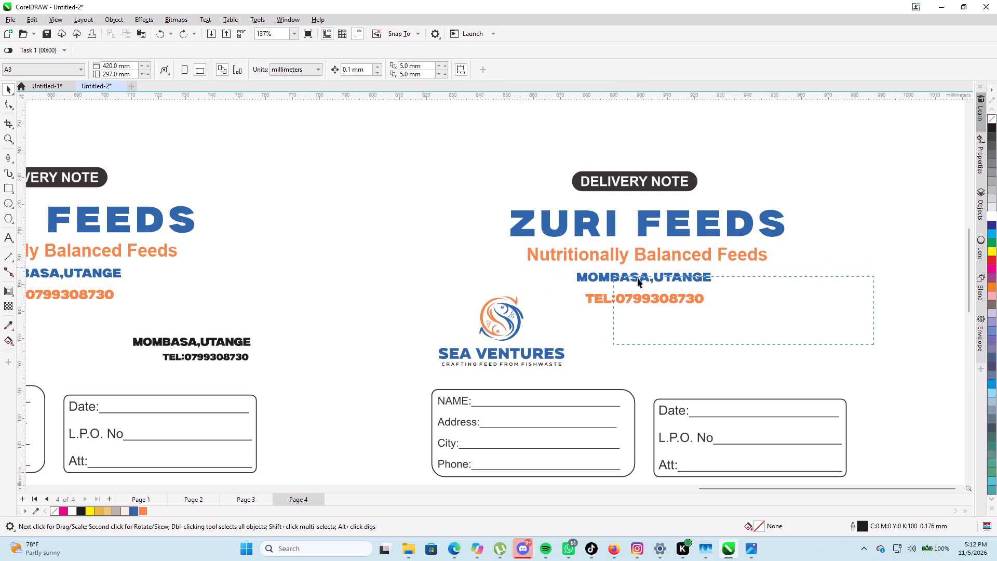
left_click_drag(638, 278, 572, 264)
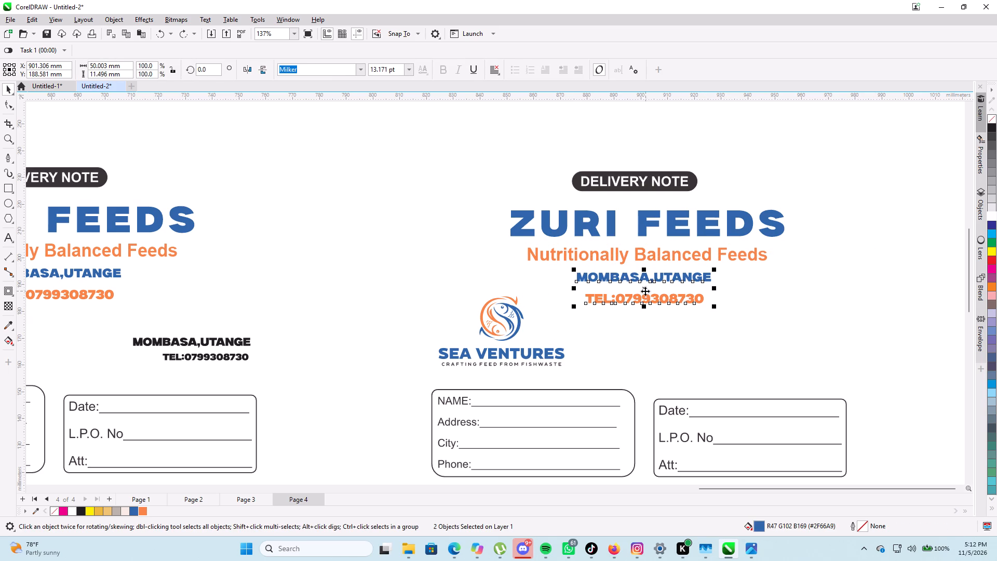
left_click_drag(644, 290, 785, 347)
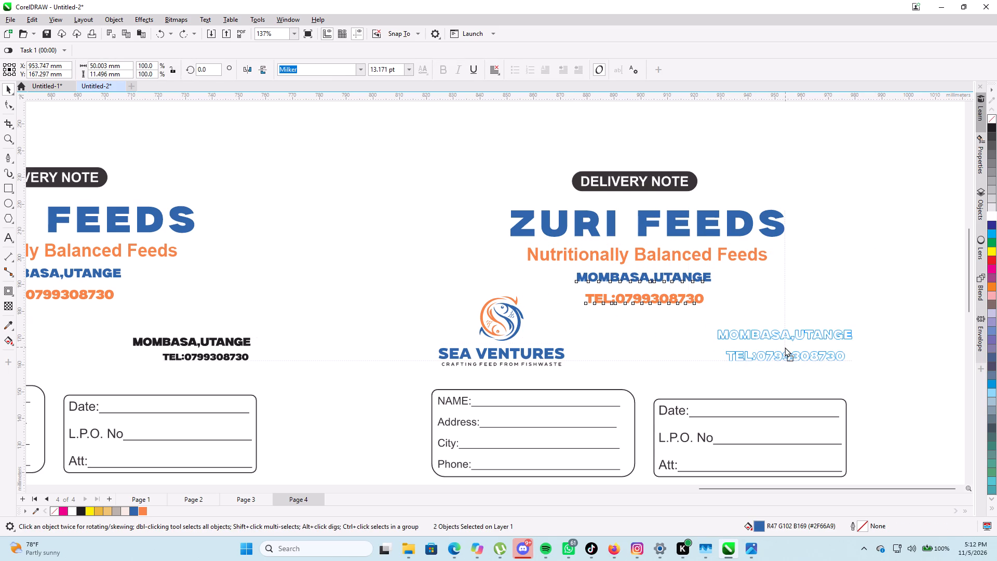
left_click_drag(785, 347, 786, 348)
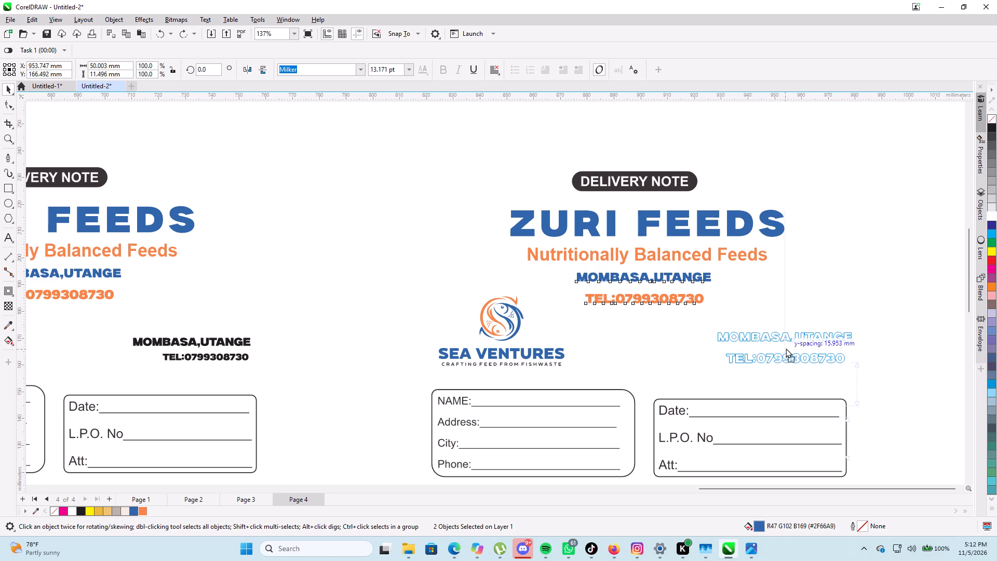
left_click_drag(786, 348, 782, 348)
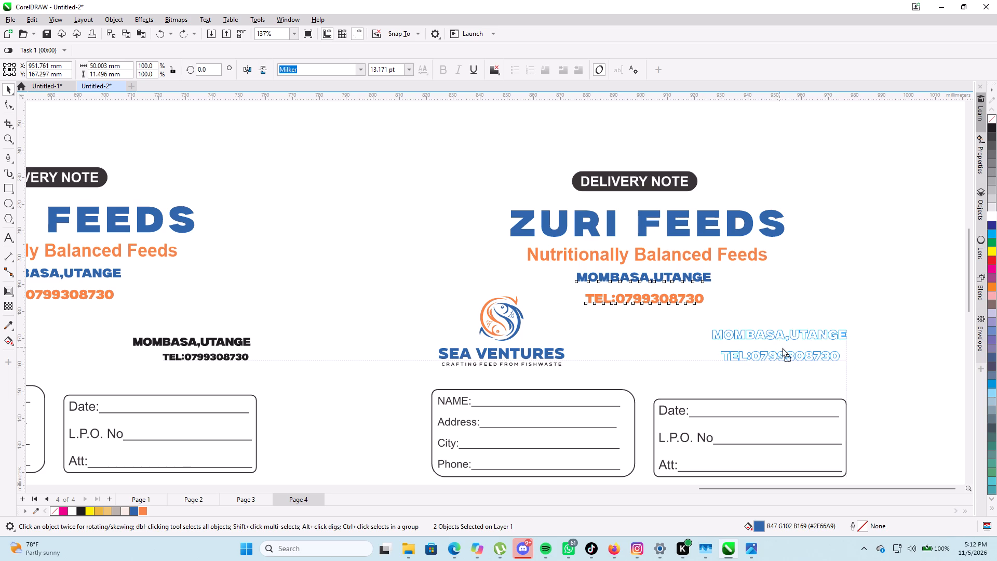
left_click_drag(782, 348, 782, 347)
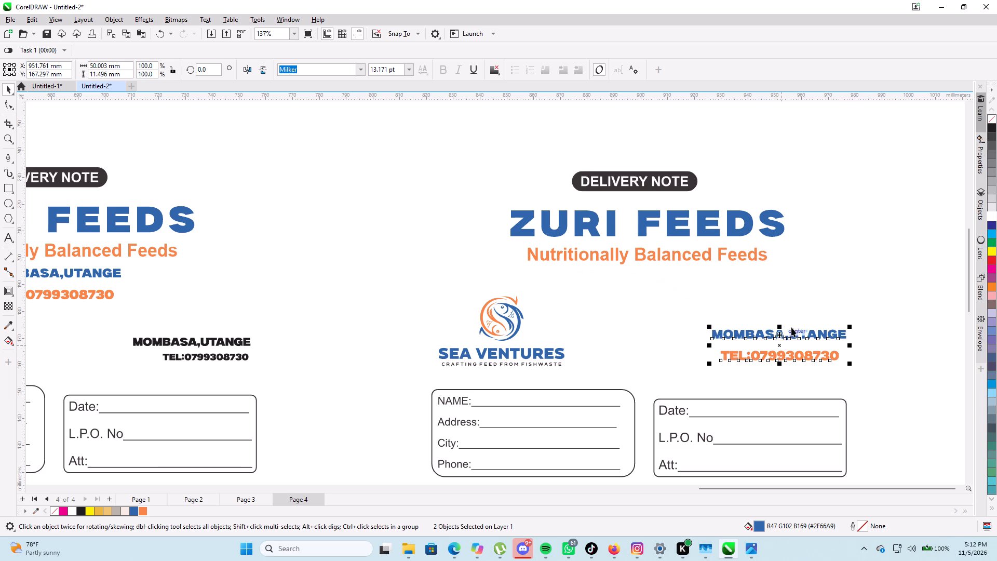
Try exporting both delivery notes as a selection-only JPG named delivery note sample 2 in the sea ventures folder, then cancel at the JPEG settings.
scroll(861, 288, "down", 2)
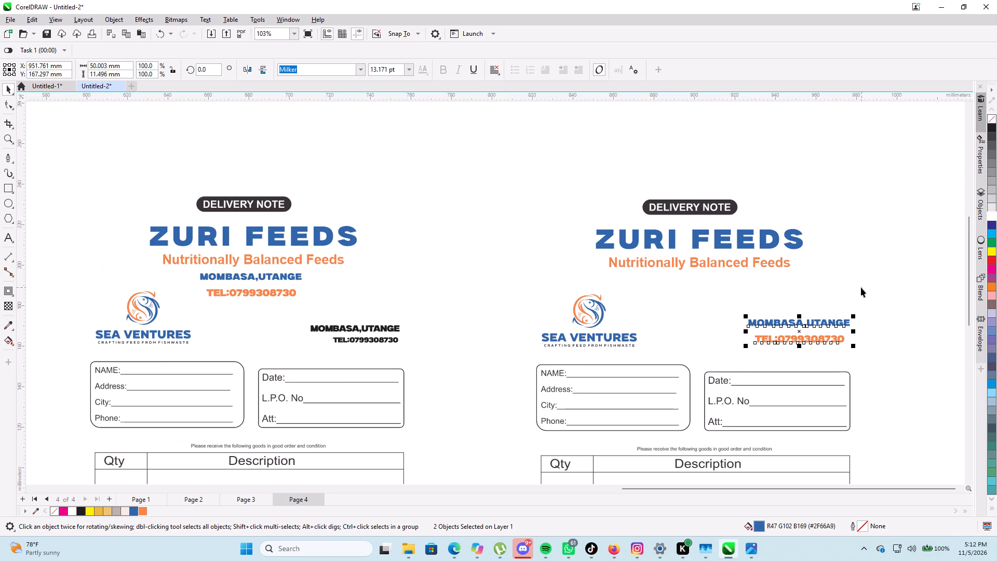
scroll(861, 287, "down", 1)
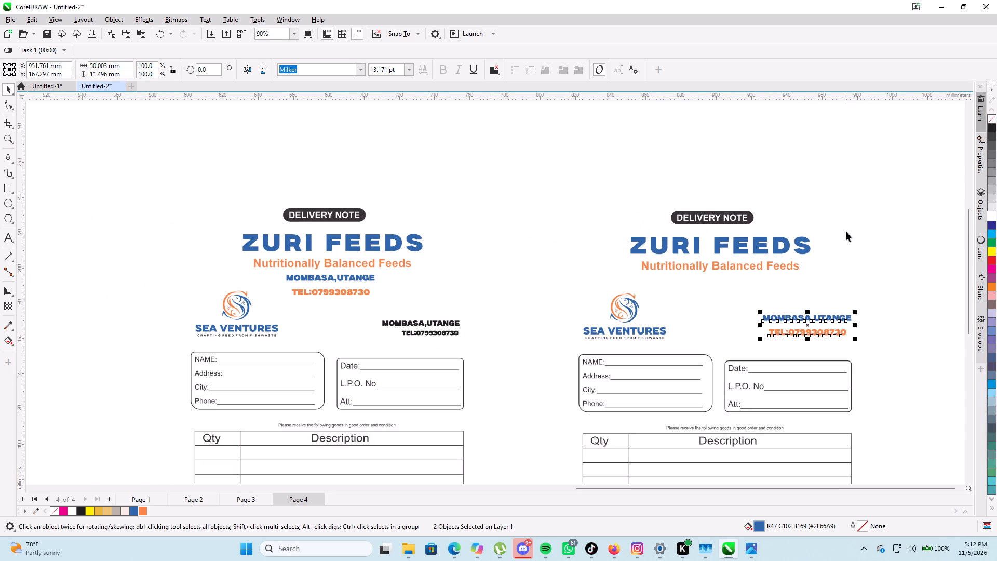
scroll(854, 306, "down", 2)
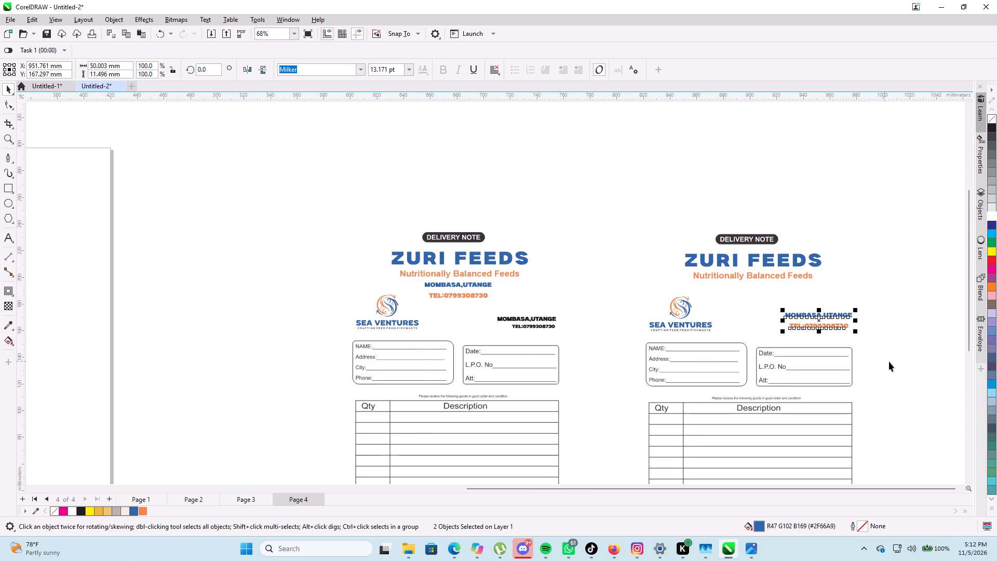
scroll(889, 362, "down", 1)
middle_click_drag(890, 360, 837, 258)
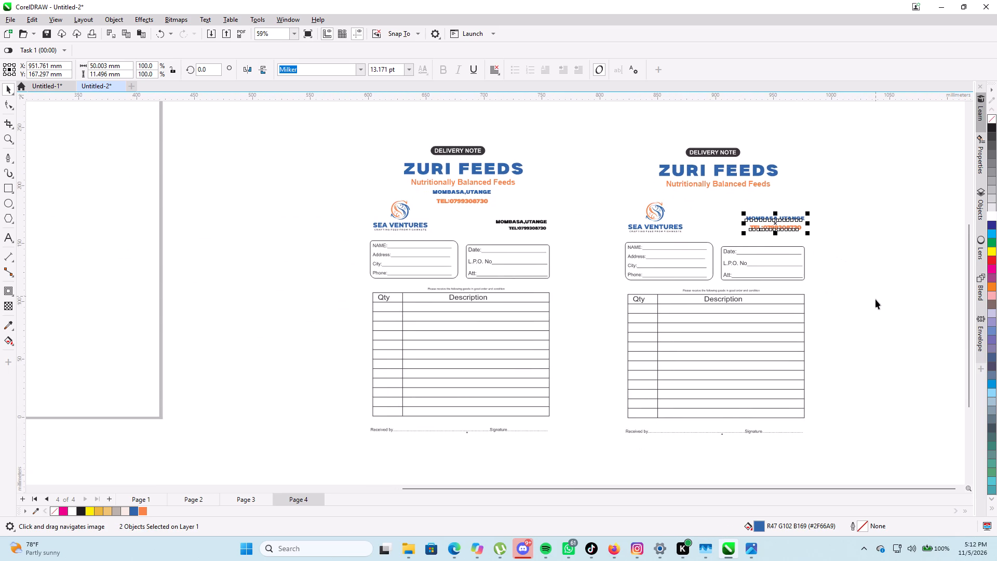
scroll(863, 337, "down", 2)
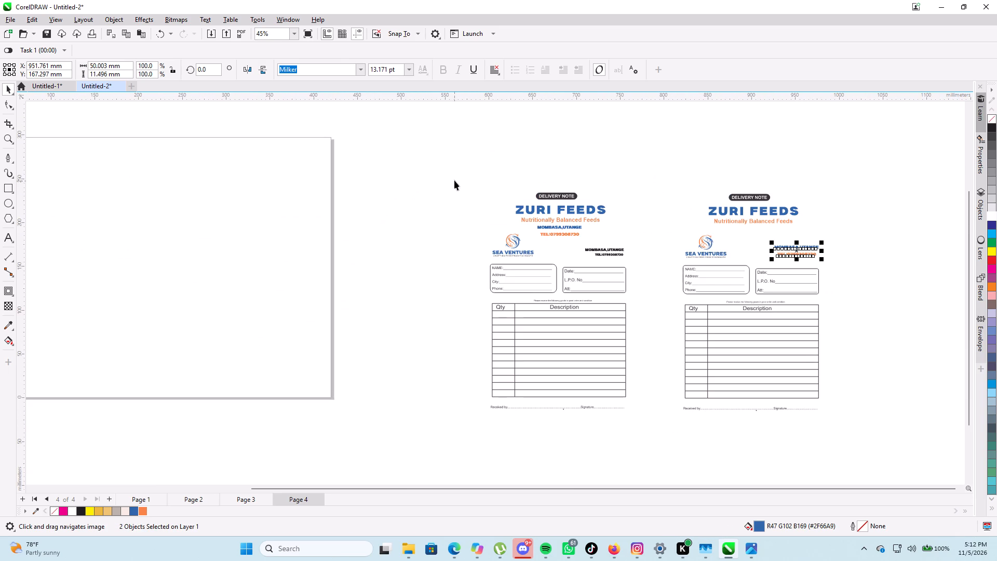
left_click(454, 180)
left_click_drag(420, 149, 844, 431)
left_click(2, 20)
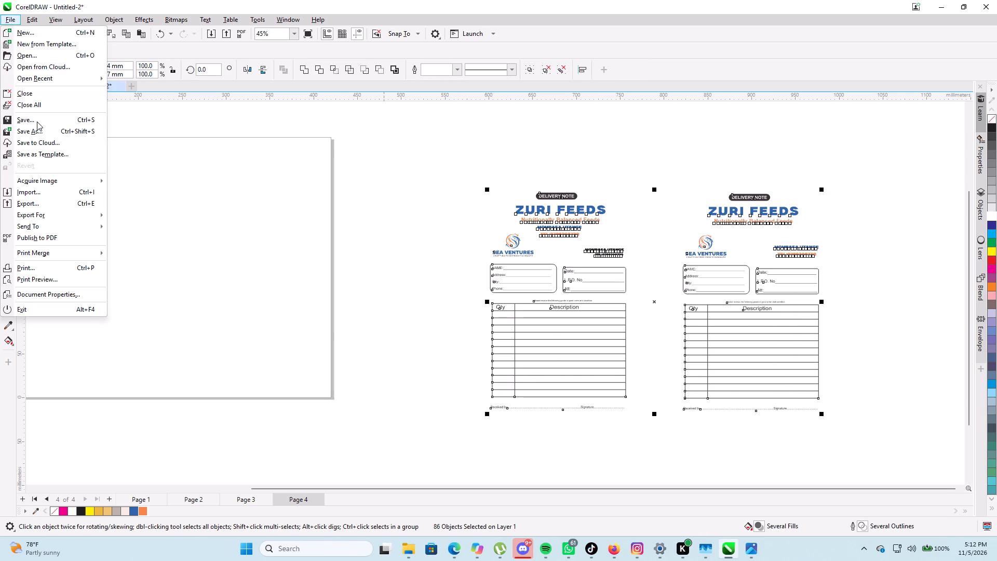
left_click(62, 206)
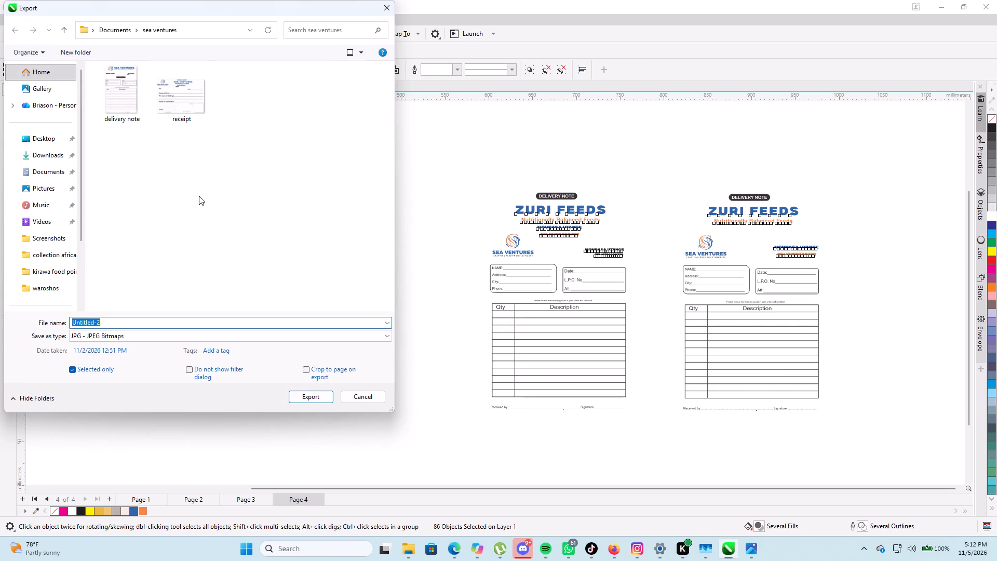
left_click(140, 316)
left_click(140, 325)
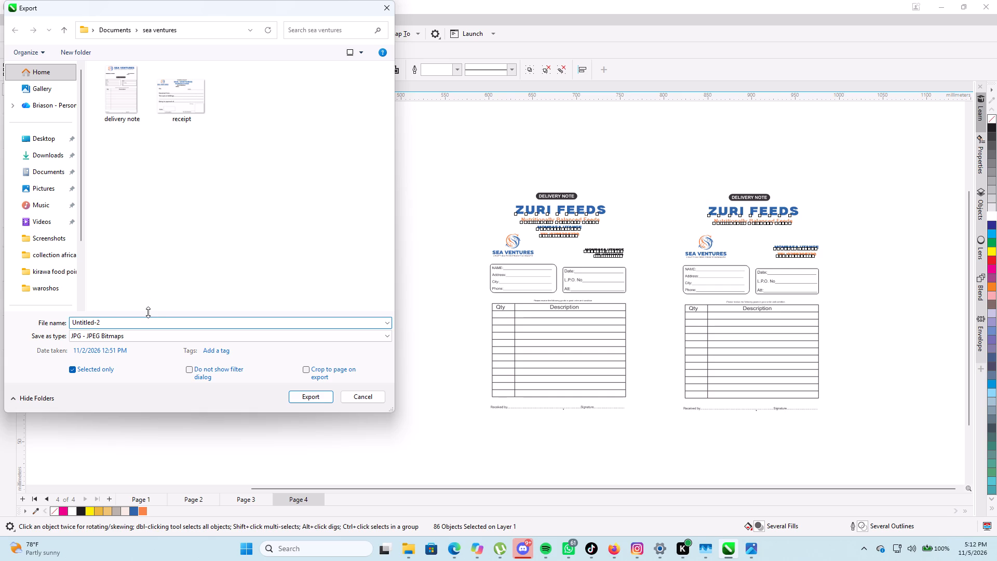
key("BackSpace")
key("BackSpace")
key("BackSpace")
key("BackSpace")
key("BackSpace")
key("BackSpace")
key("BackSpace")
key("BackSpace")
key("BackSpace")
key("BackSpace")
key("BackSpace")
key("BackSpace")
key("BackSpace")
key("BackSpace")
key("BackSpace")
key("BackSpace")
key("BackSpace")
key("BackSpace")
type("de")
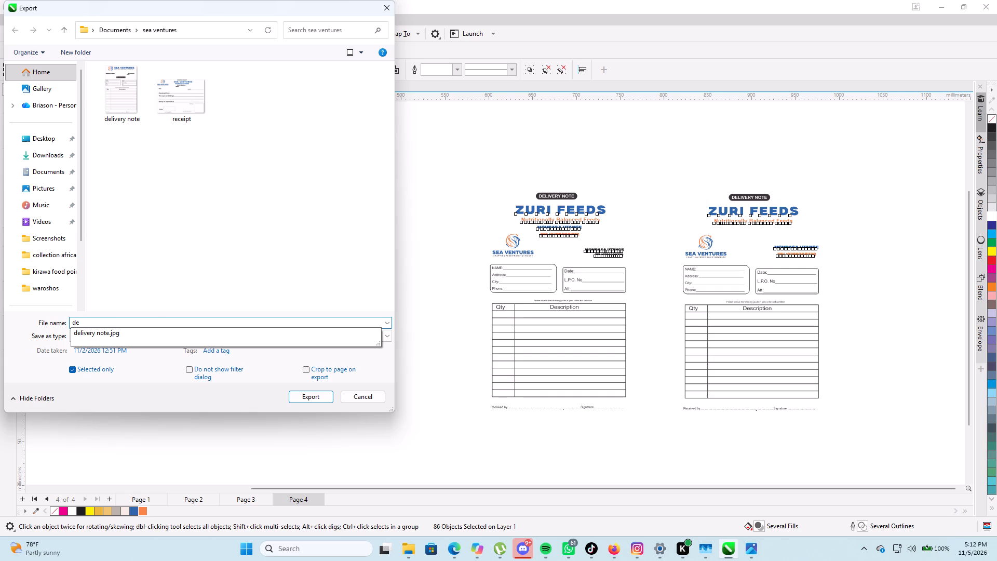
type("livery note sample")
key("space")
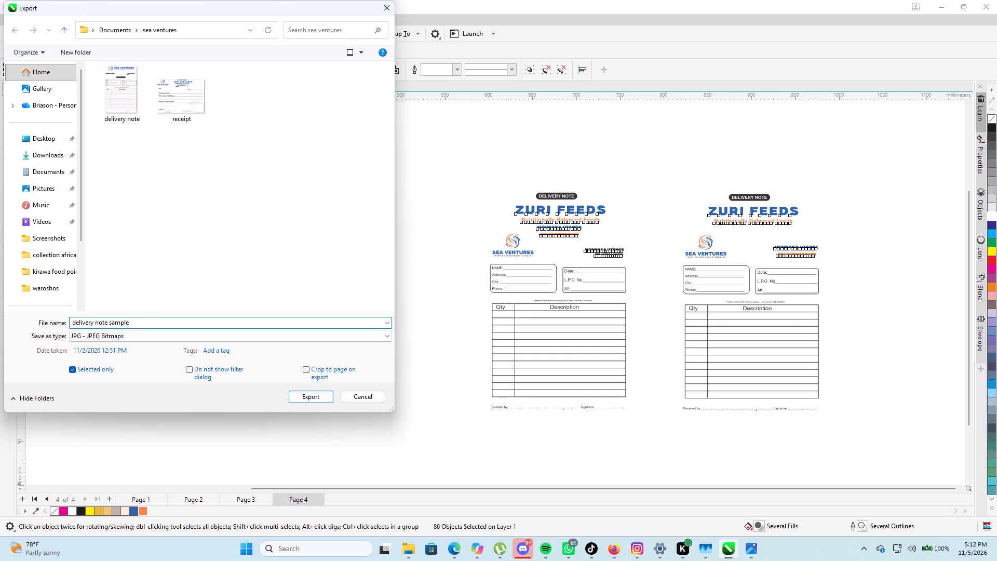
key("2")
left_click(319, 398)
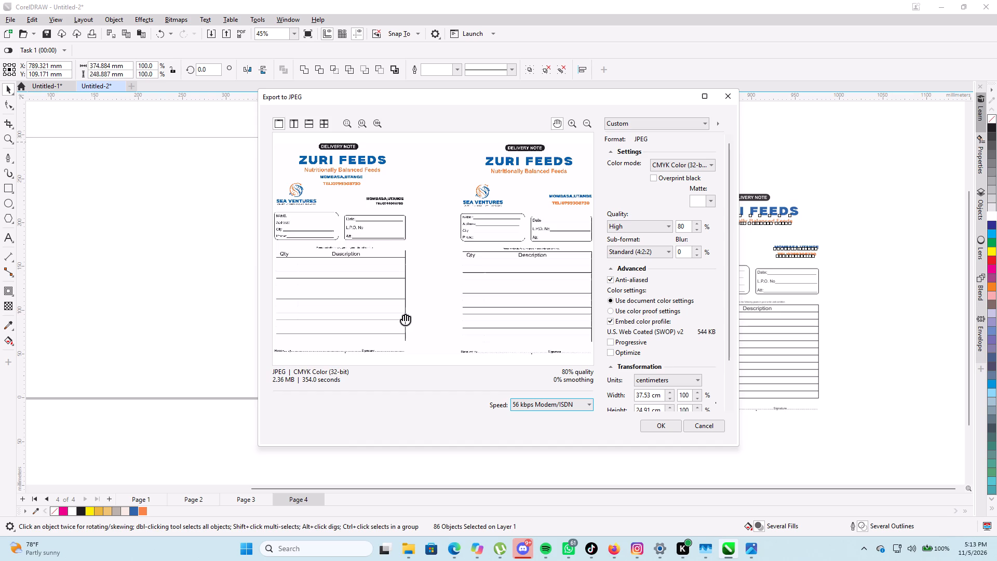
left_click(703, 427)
Delete the black address and telephone lines above the Date box on the original delivery note.
scroll(571, 233, "up", 3)
left_click(668, 253)
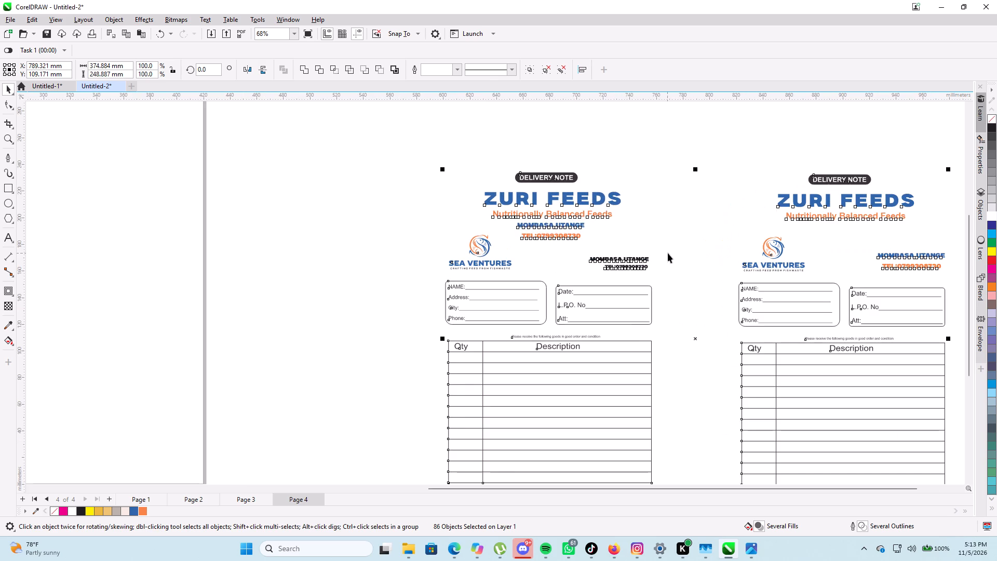
left_click_drag(668, 273, 579, 246)
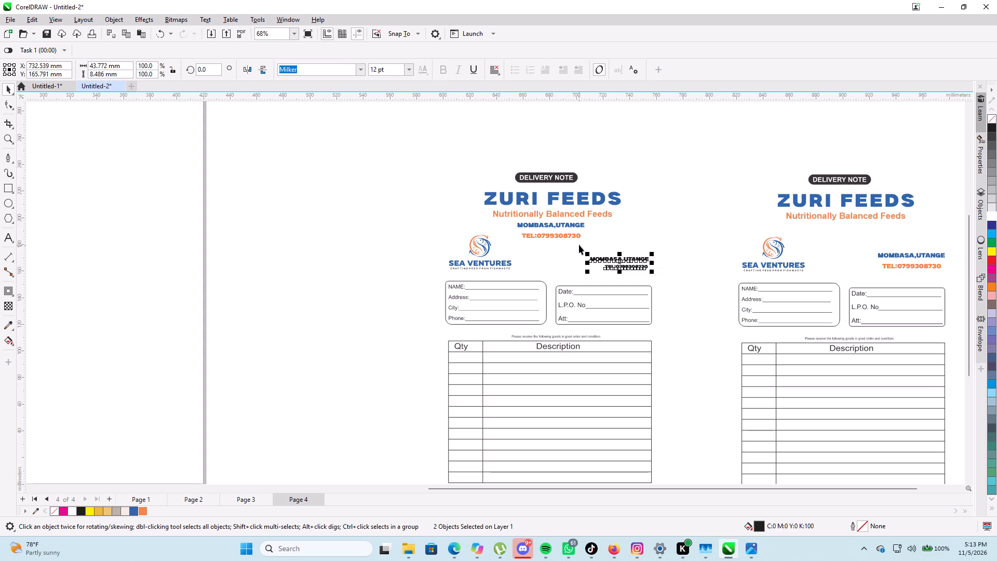
key("BackSpace")
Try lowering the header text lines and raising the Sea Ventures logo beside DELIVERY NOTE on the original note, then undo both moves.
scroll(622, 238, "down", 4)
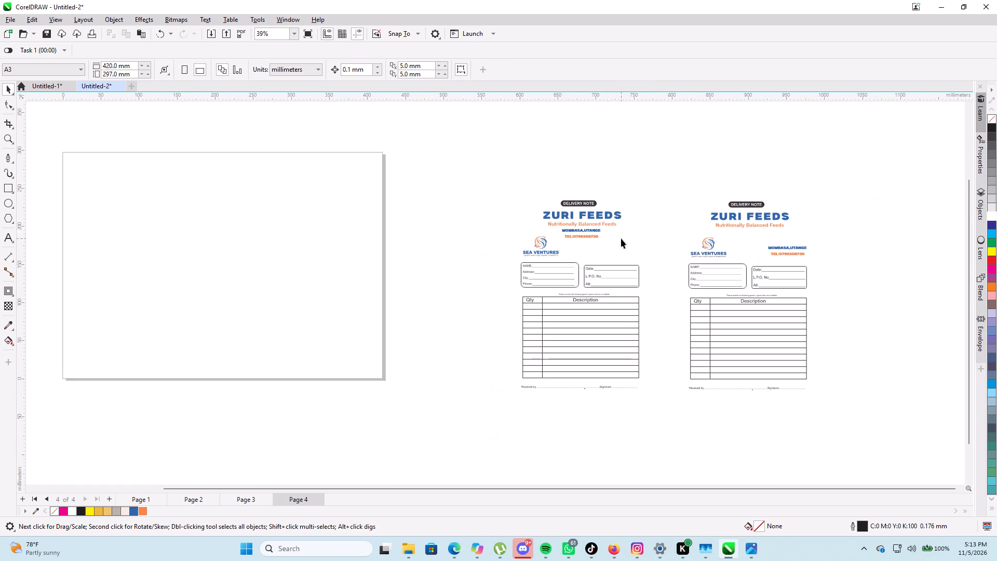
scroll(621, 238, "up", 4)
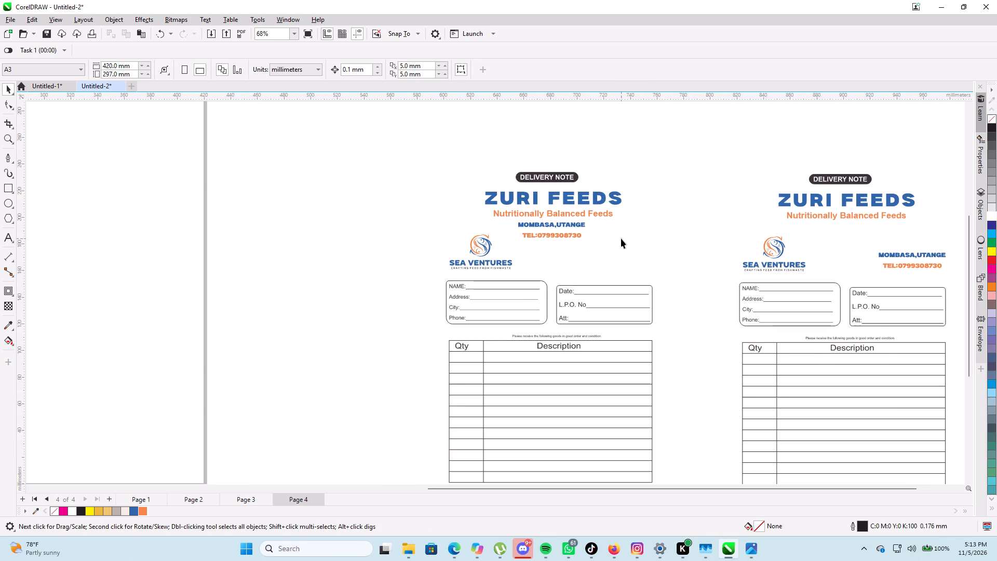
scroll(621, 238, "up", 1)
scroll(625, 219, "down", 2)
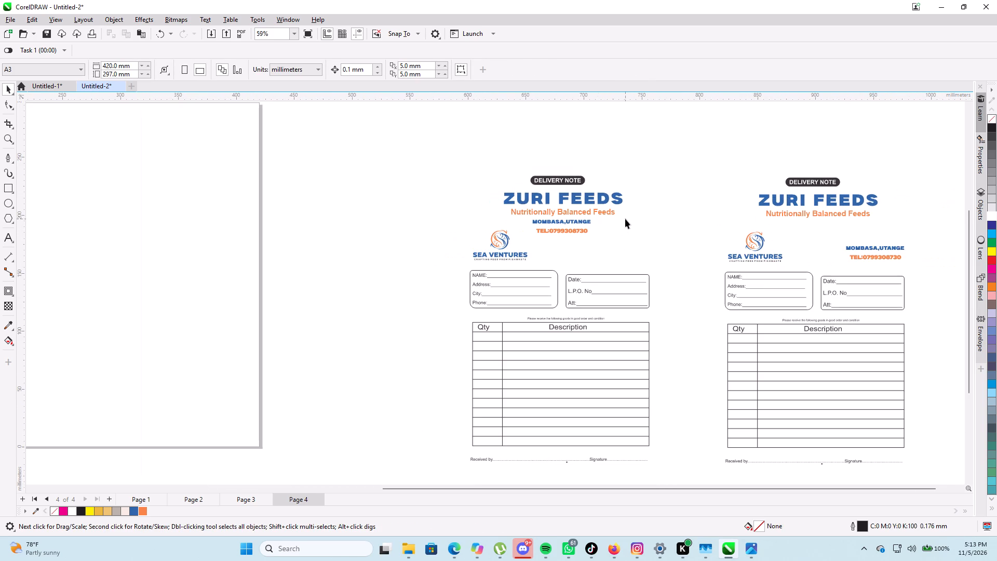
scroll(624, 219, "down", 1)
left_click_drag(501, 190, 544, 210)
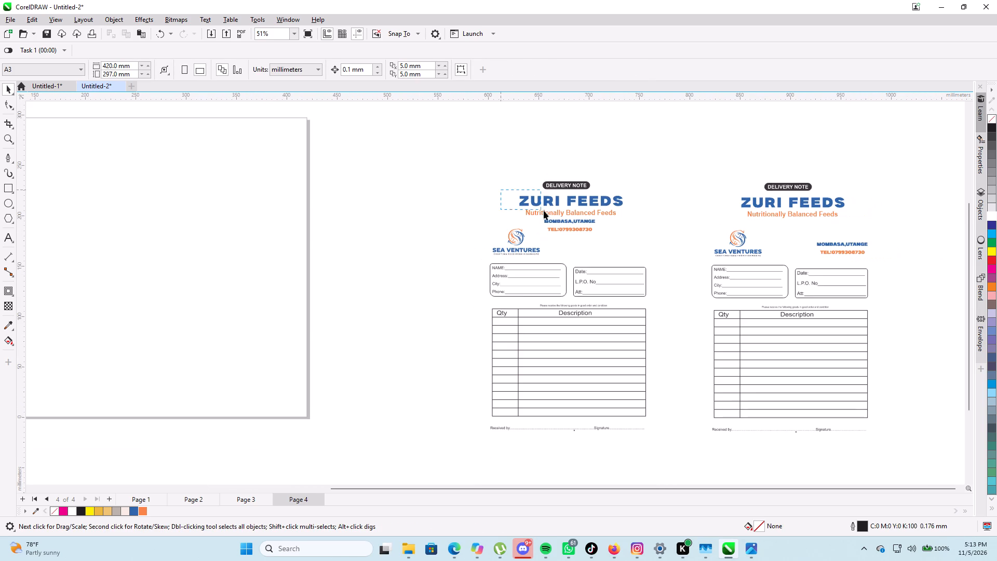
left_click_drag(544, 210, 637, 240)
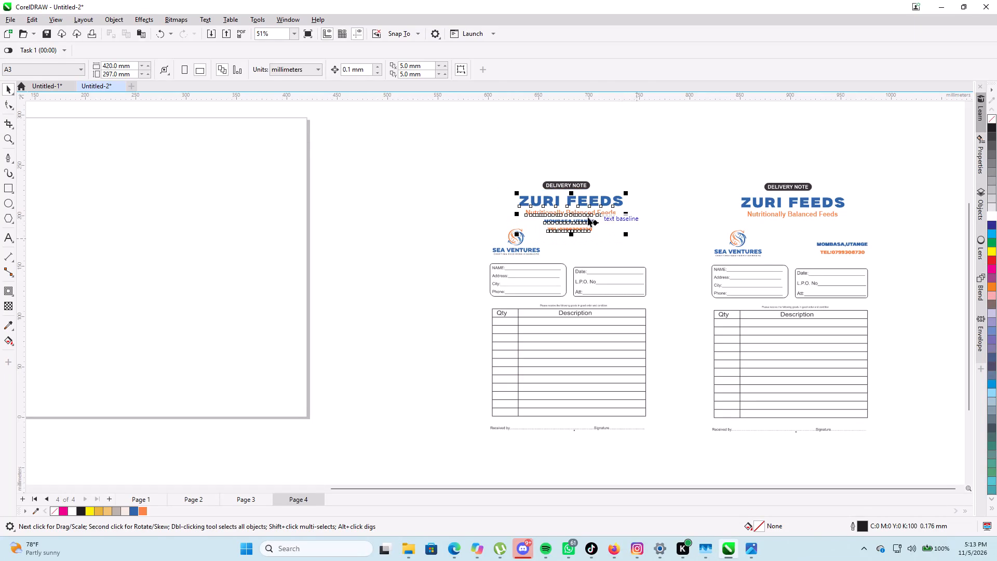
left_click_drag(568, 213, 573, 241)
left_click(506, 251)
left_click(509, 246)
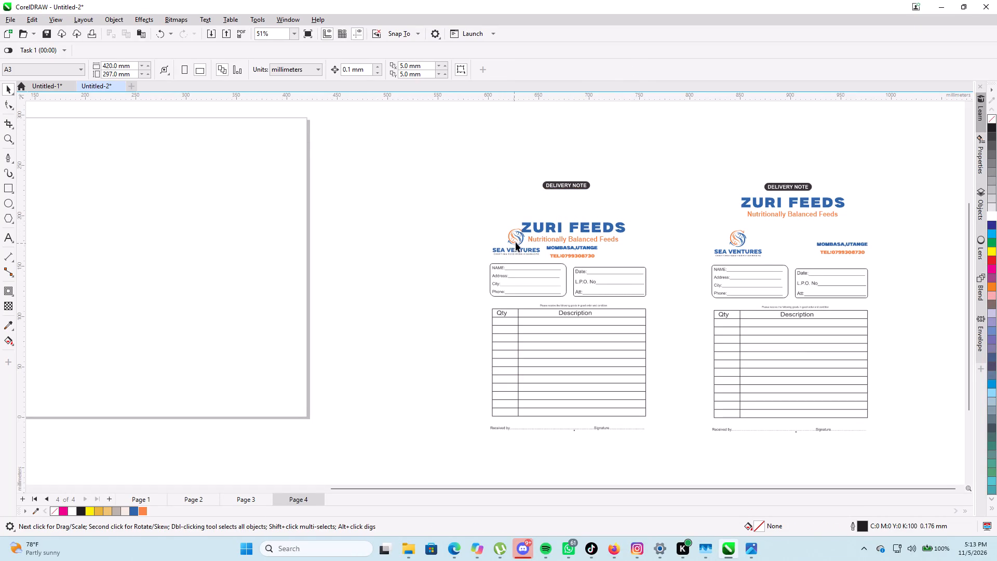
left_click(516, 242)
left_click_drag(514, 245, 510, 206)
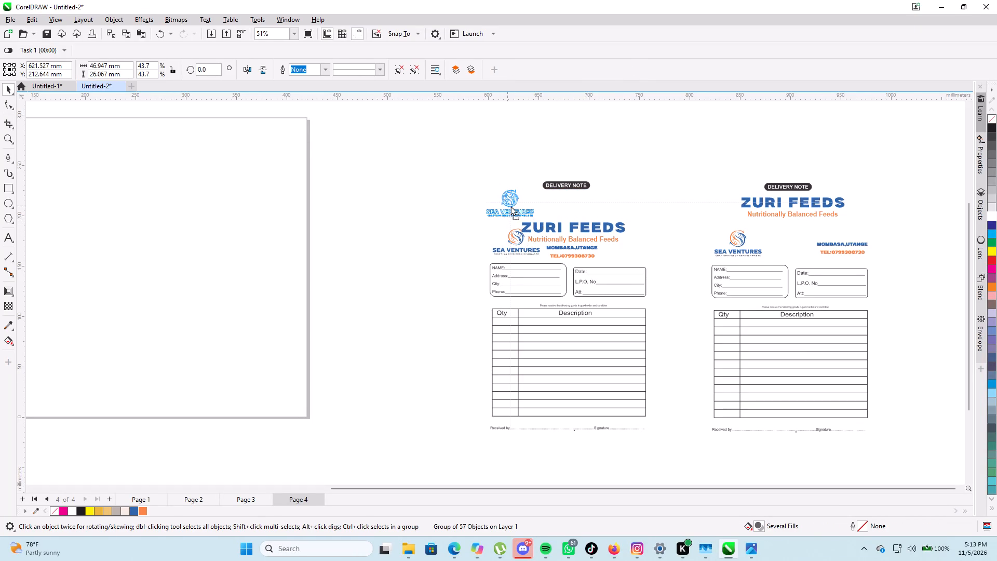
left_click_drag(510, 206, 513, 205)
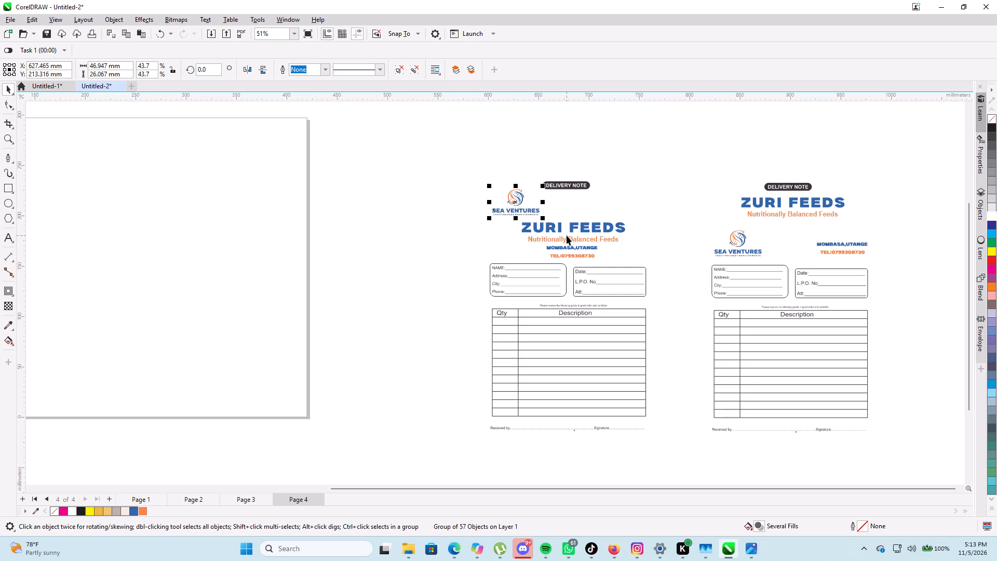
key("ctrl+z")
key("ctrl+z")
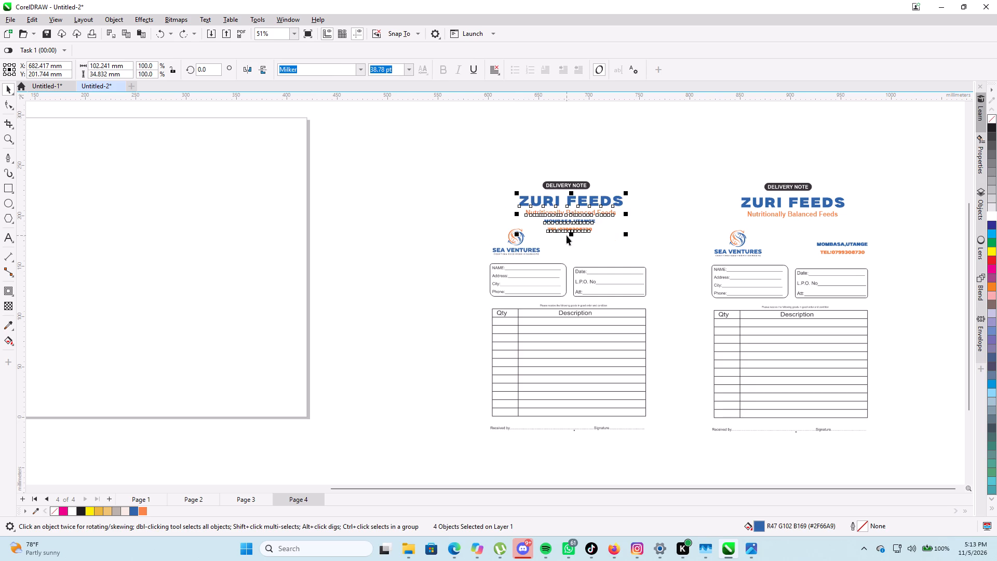
Duplicate the whole original delivery note and place the copy directly below it with a clear gap, then deselect it.
scroll(563, 239, "down", 4)
scroll(634, 250, "up", 8)
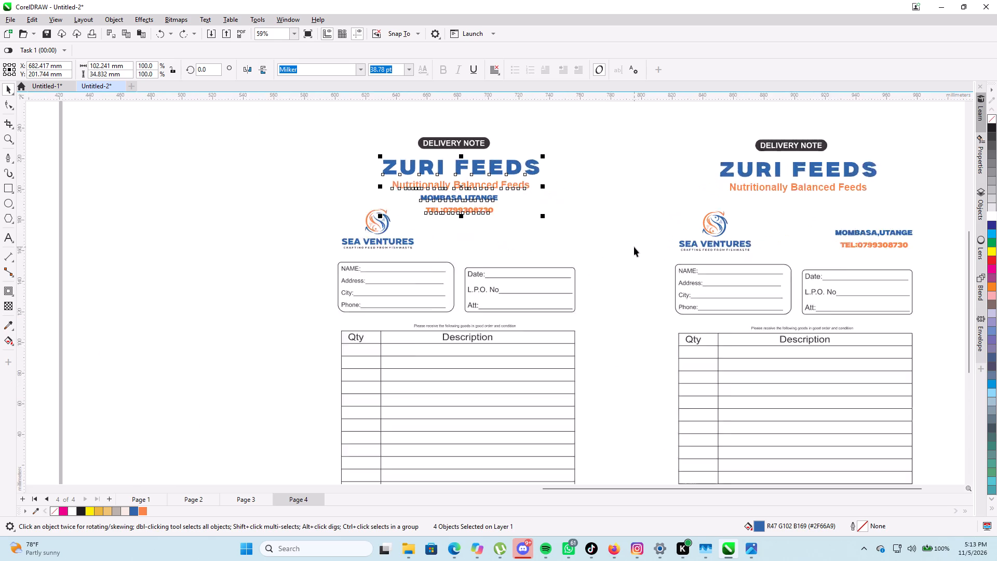
scroll(622, 247, "down", 6)
left_click(505, 177)
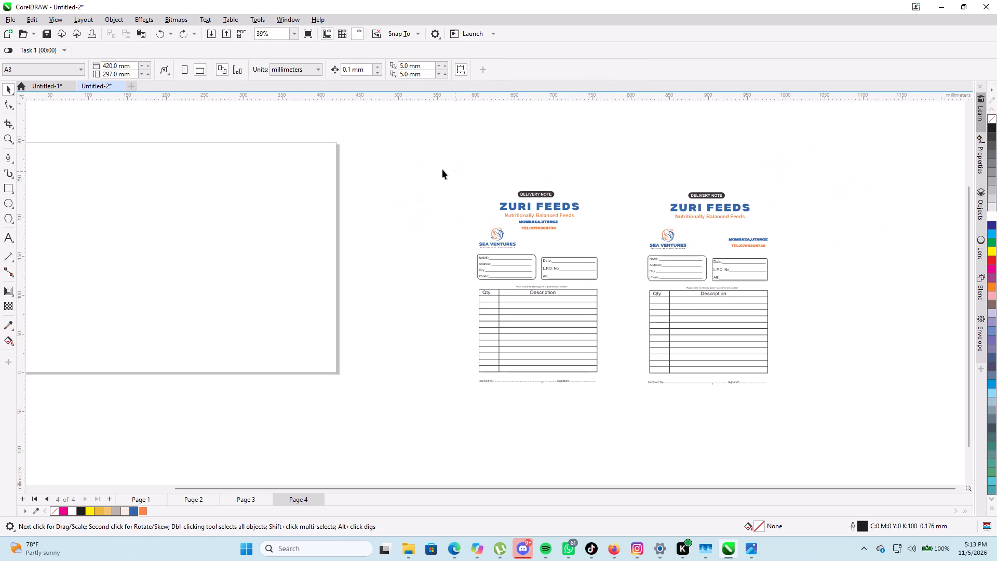
left_click_drag(436, 169, 621, 409)
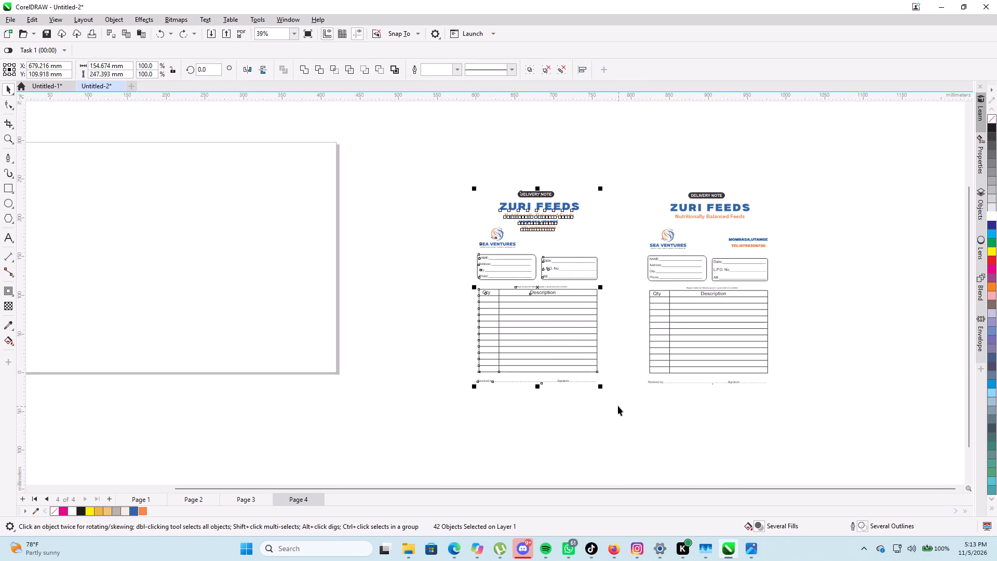
key("ctrl+d")
left_click_drag(541, 286, 541, 285)
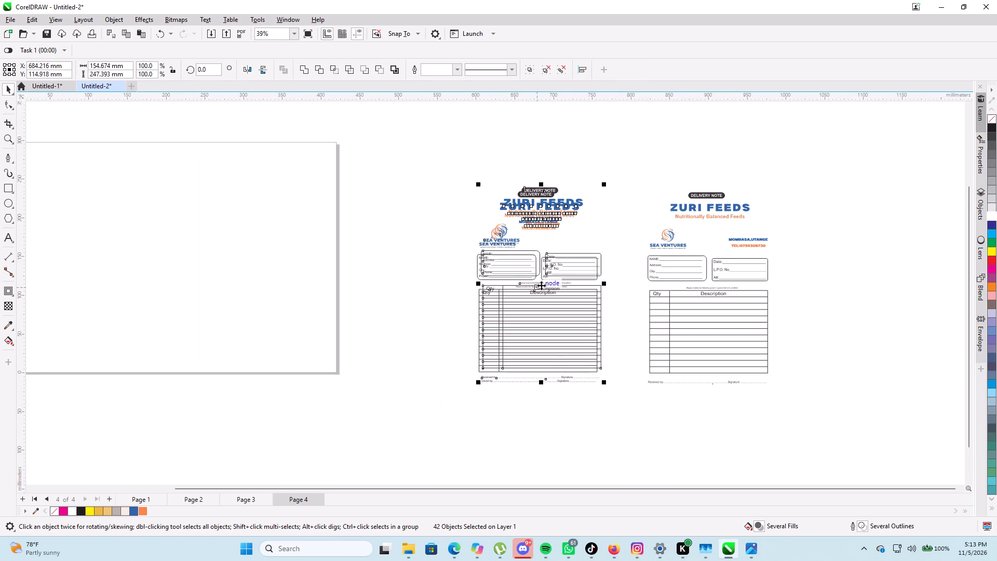
left_click_drag(541, 285, 540, 473)
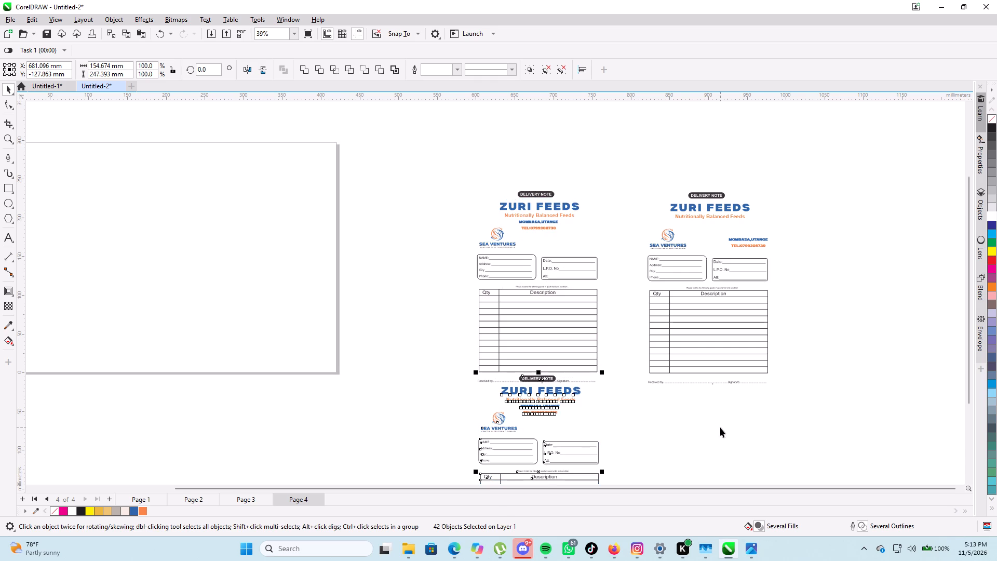
middle_click_drag(720, 427, 684, 297)
left_click_drag(502, 344, 504, 373)
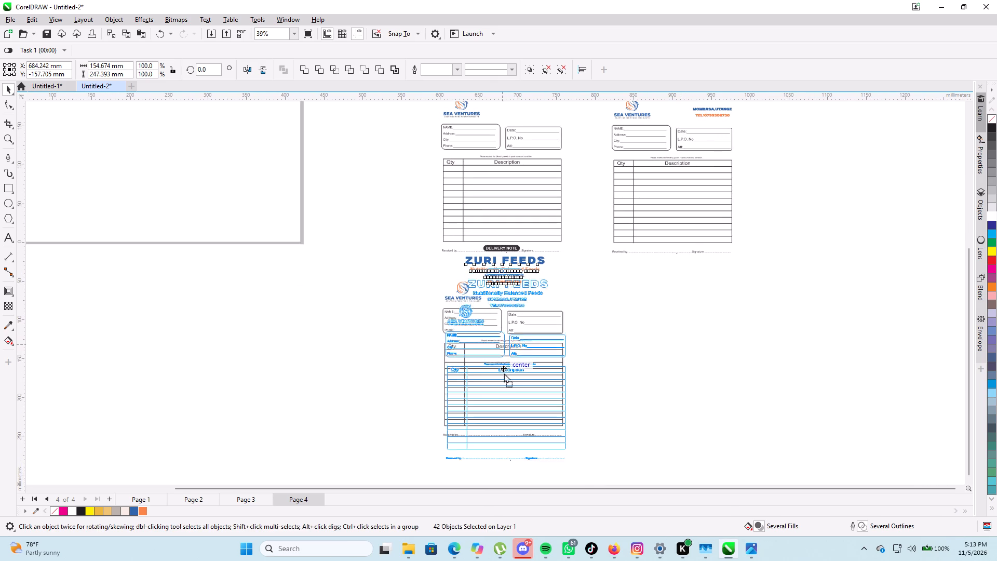
left_click_drag(504, 373, 505, 384)
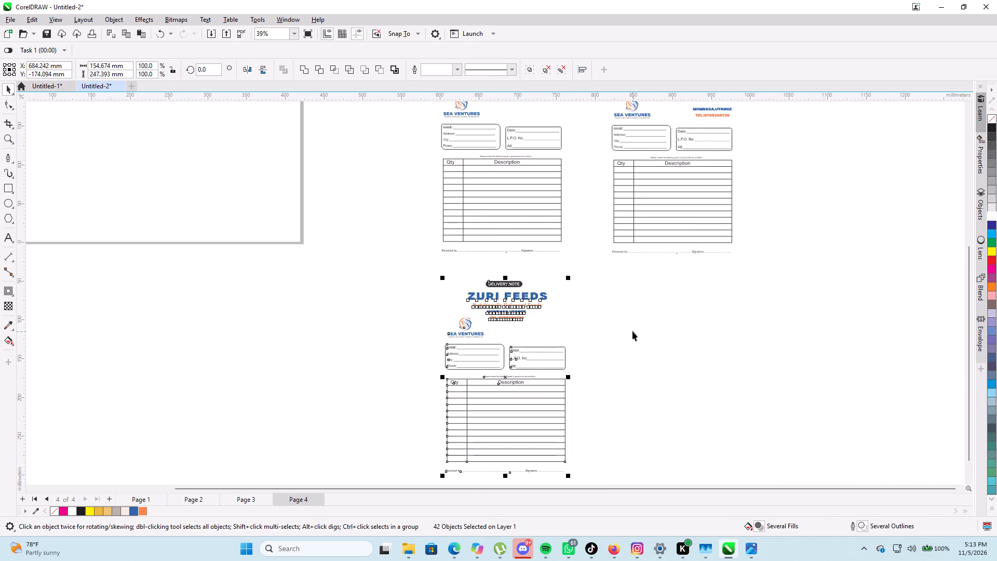
scroll(598, 331, "up", 3)
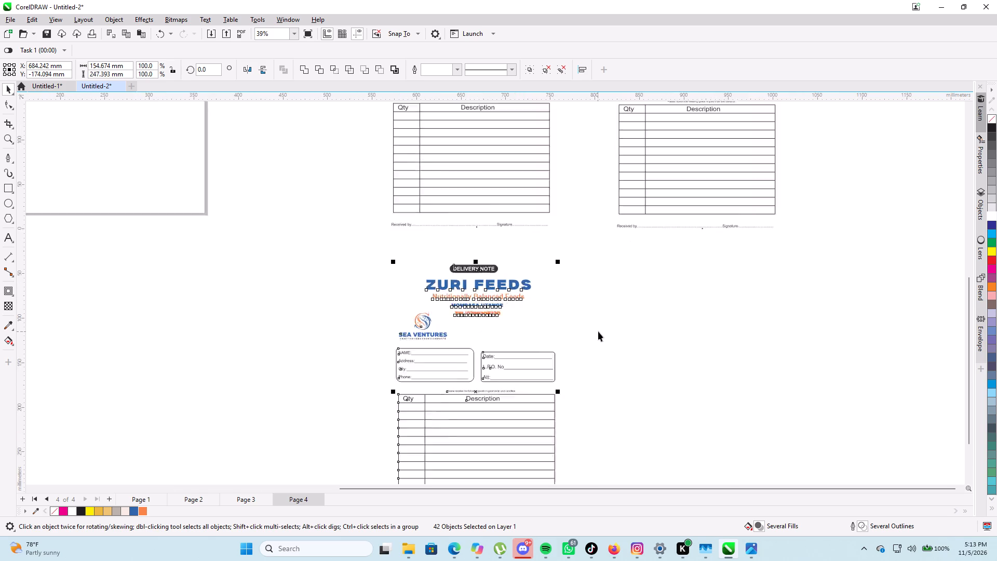
scroll(598, 331, "down", 5)
scroll(598, 331, "up", 5)
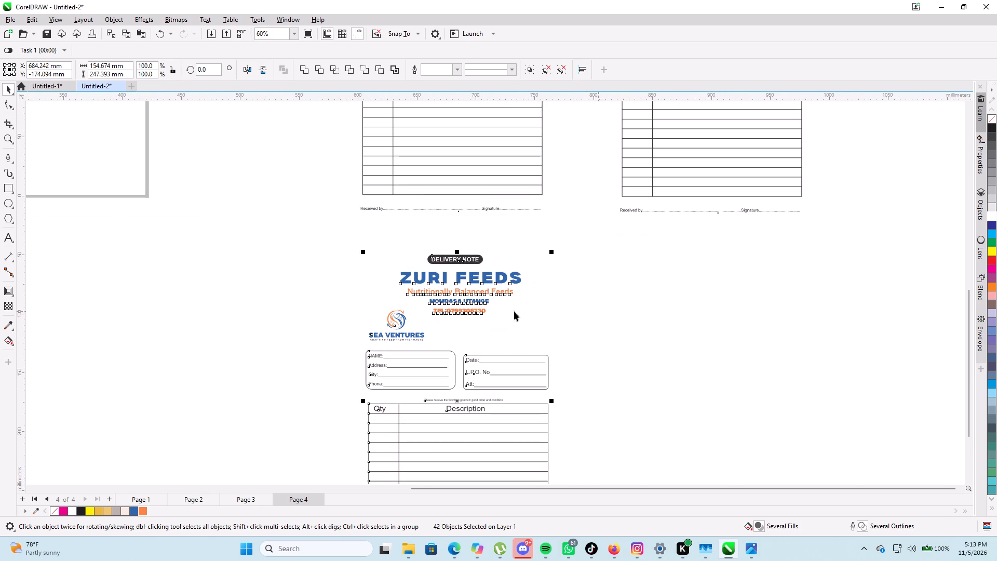
left_click(584, 313)
Move the copy's four header text lines together down toward the Date box, leaving the DELIVERY NOTE badge in place.
scroll(466, 311, "up", 1)
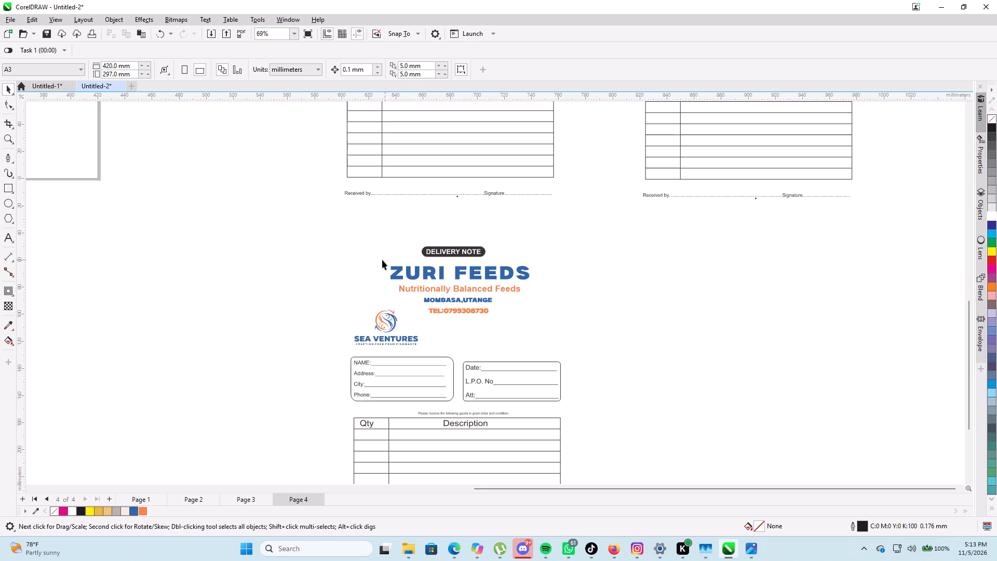
left_click_drag(357, 260, 548, 328)
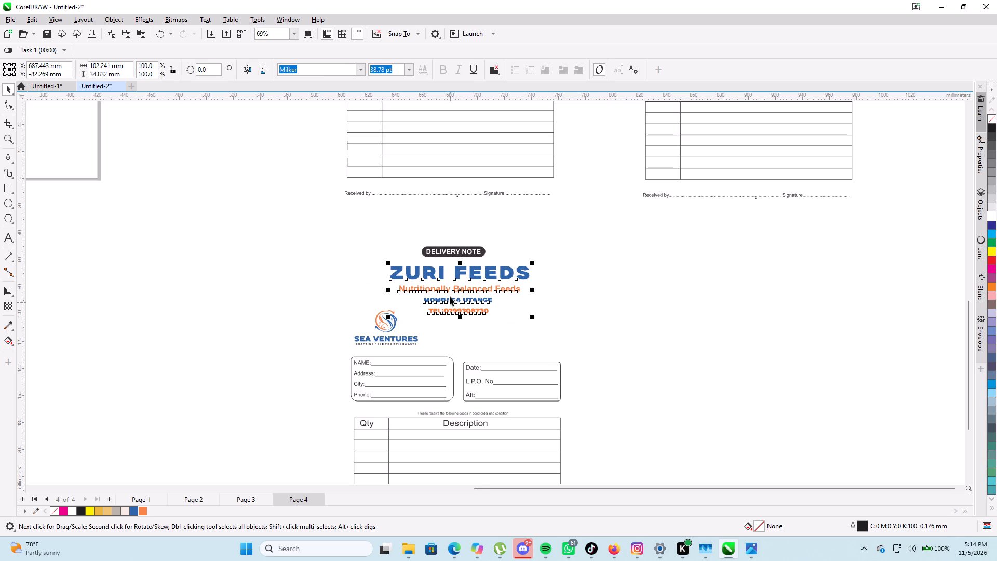
left_click_drag(460, 290, 495, 312)
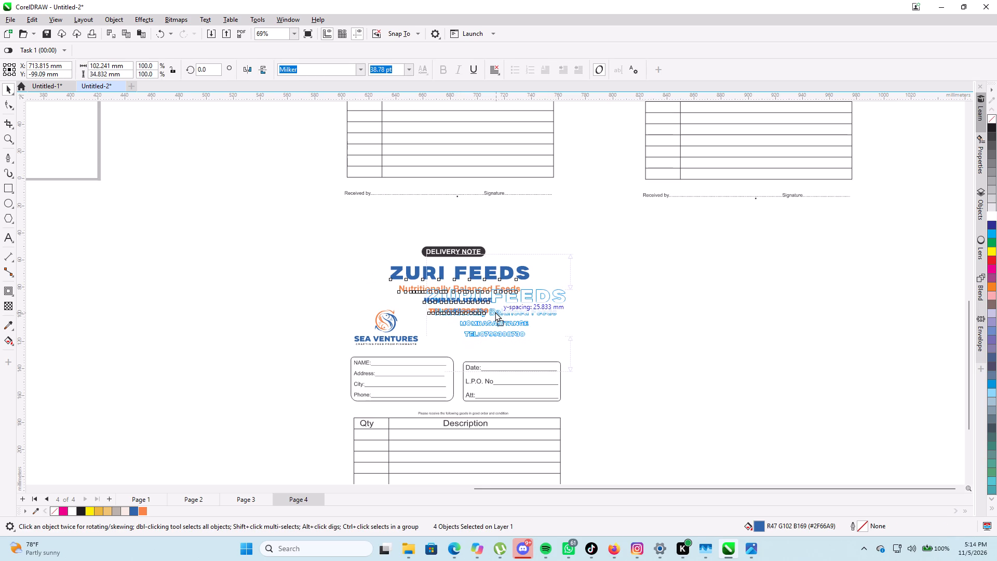
left_click_drag(495, 312, 493, 311)
left_click(630, 314)
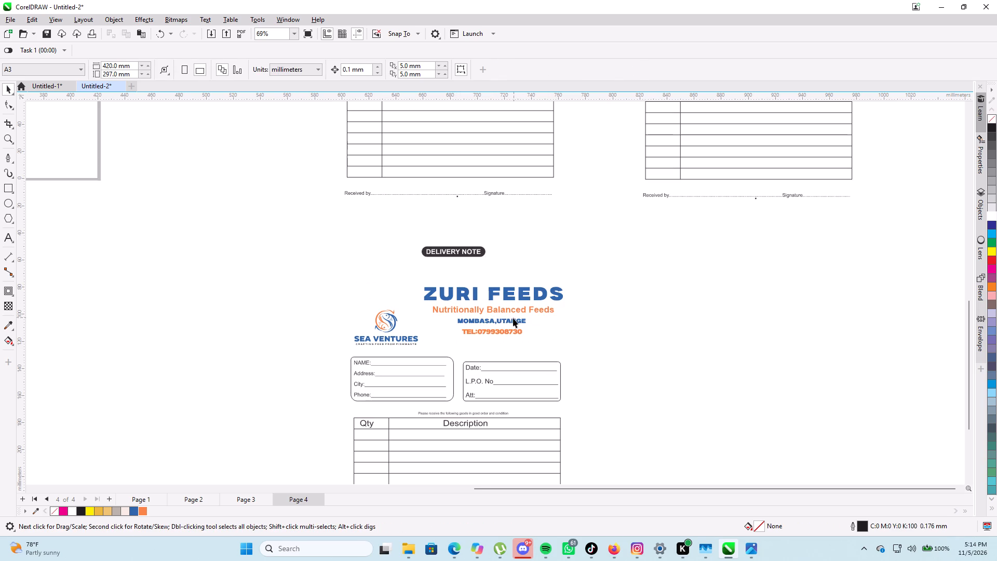
Move the copy's MOMBASA,UTANGE and telephone lines flush with the Date box's outer edge, stacked below Nutritionally Balanced Feeds.
left_click(504, 321)
left_click_drag(494, 322, 518, 323)
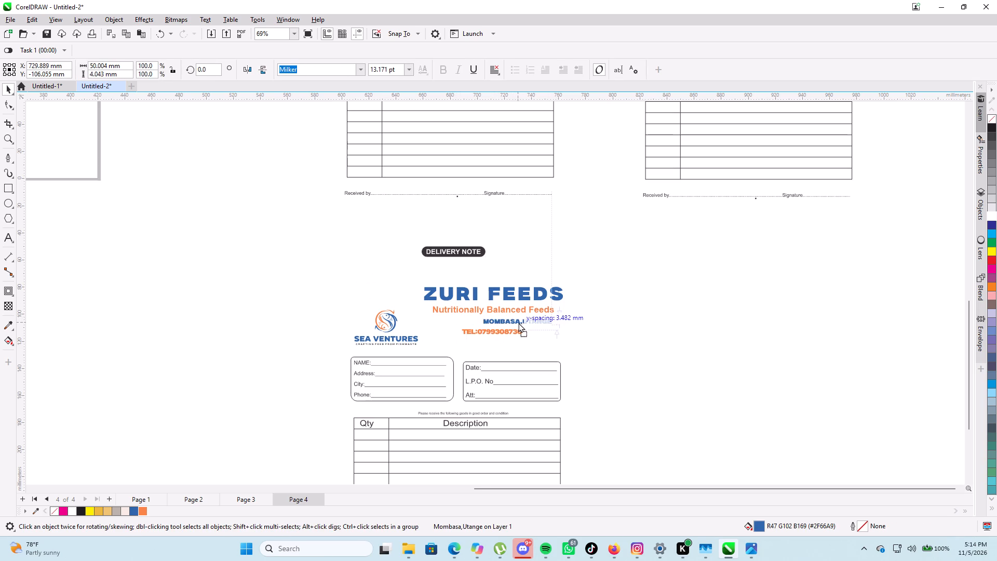
left_click_drag(518, 323, 520, 323)
scroll(555, 321, "up", 5)
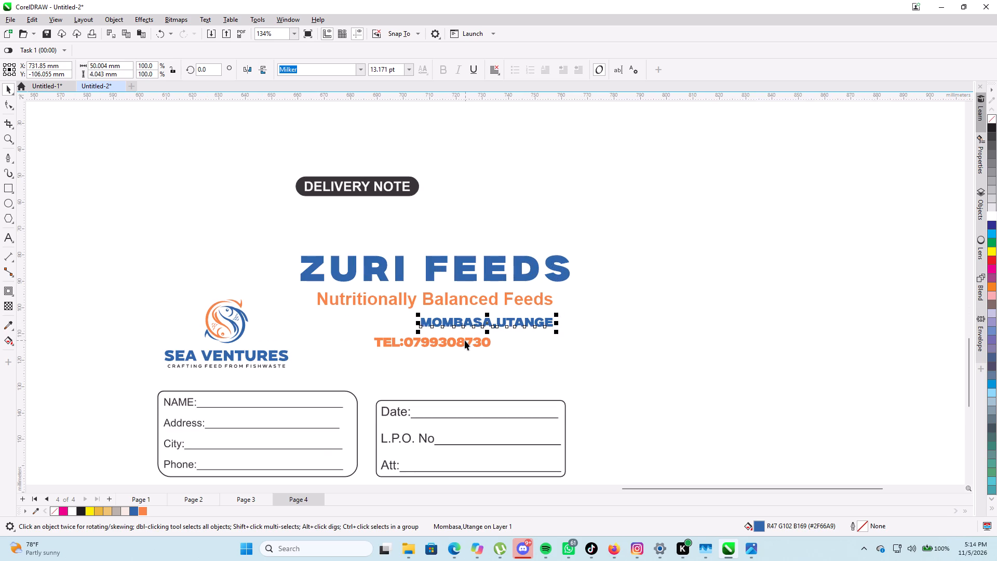
left_click(465, 340)
left_click_drag(435, 343, 502, 357)
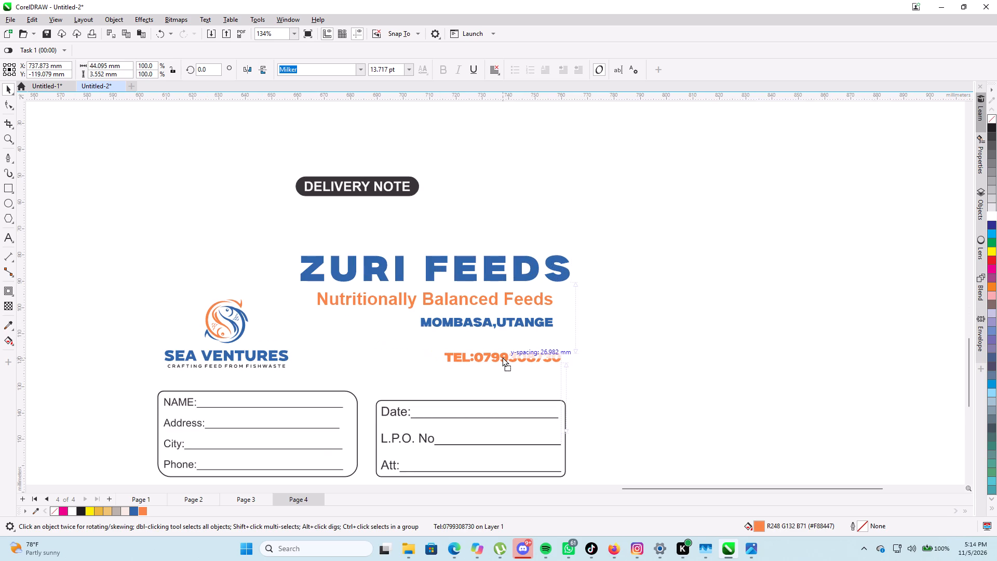
left_click_drag(502, 357, 502, 353)
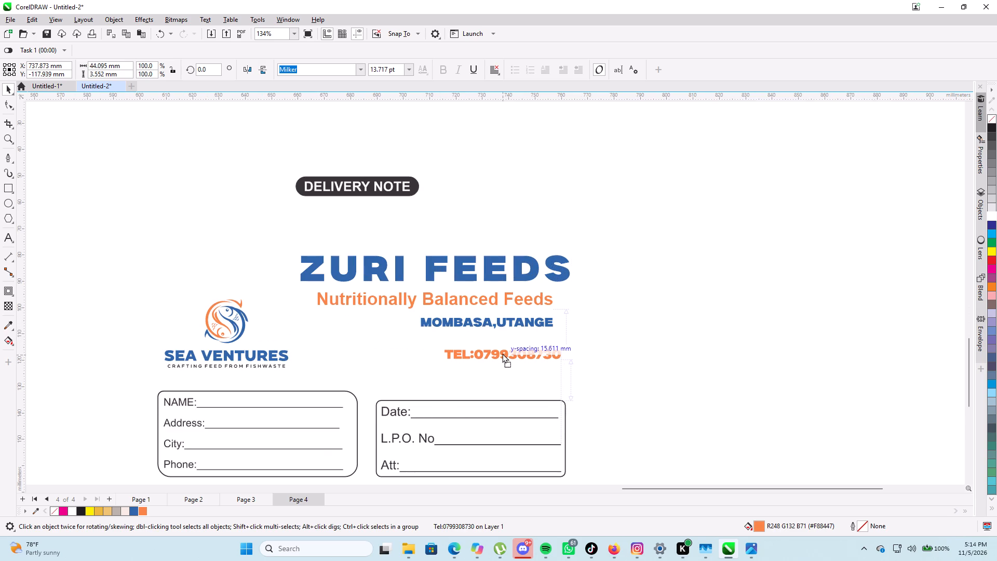
left_click_drag(502, 353, 503, 354)
left_click_drag(503, 354, 506, 355)
left_click(505, 322)
left_click_drag(489, 323, 498, 334)
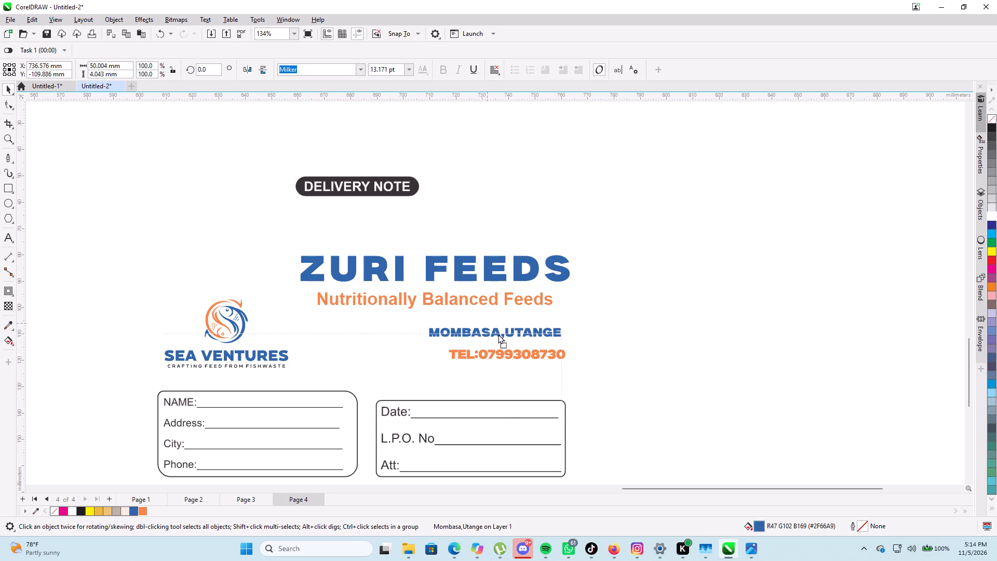
left_click_drag(498, 334, 499, 338)
left_click(502, 358)
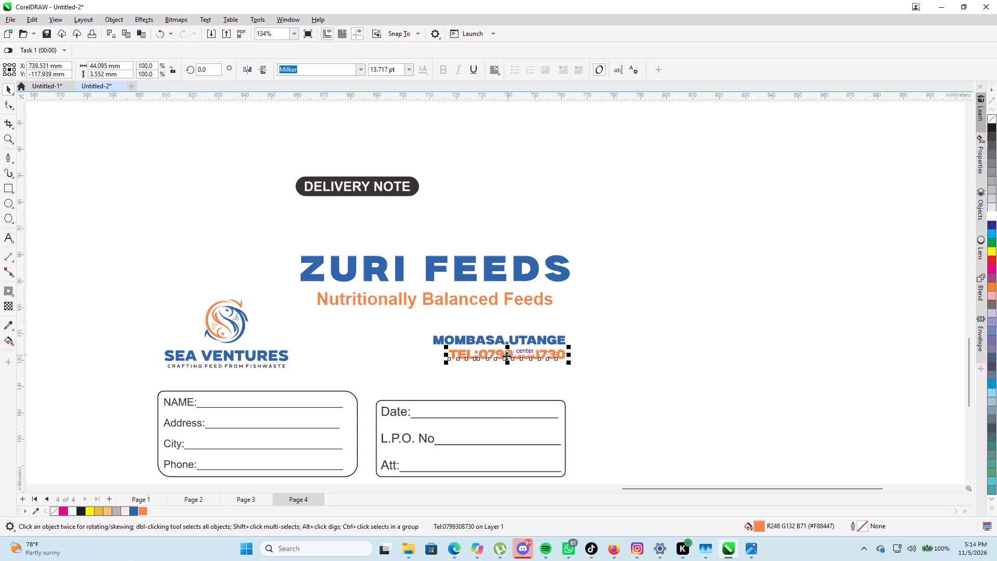
left_click(506, 356)
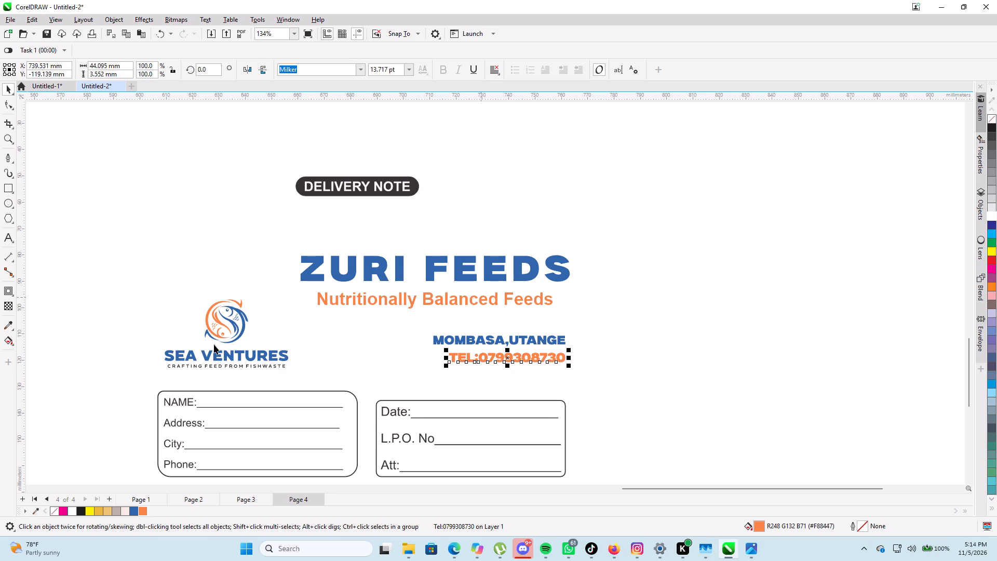
Move the copy's Sea Ventures logo straight up to beside the DELIVERY NOTE badge.
left_click(230, 332)
left_click_drag(227, 332, 227, 166)
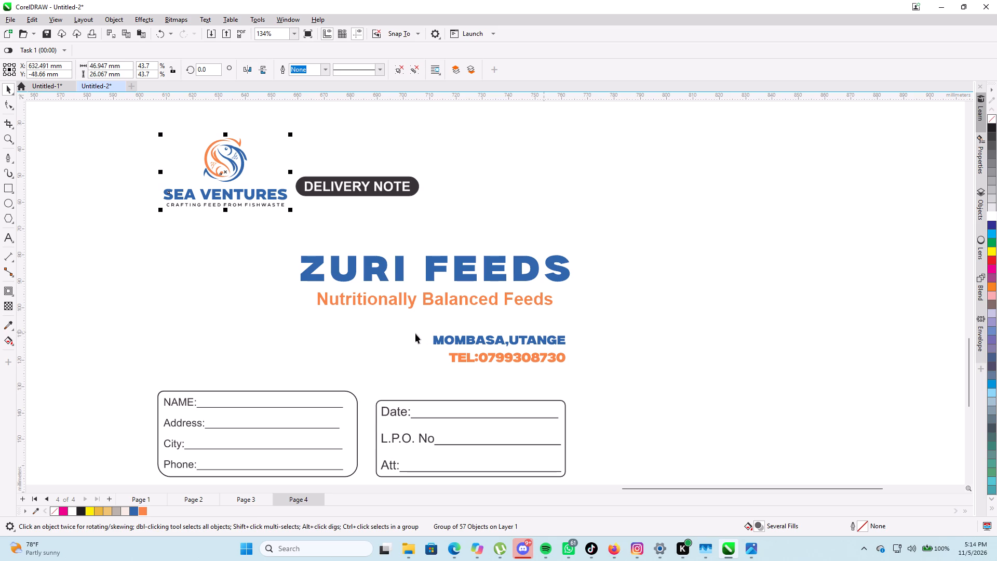
Lower the copy's MOMBASA,UTANGE and telephone lines together to just above the Date box.
left_click_drag(400, 326, 614, 374)
left_click_drag(501, 350, 501, 362)
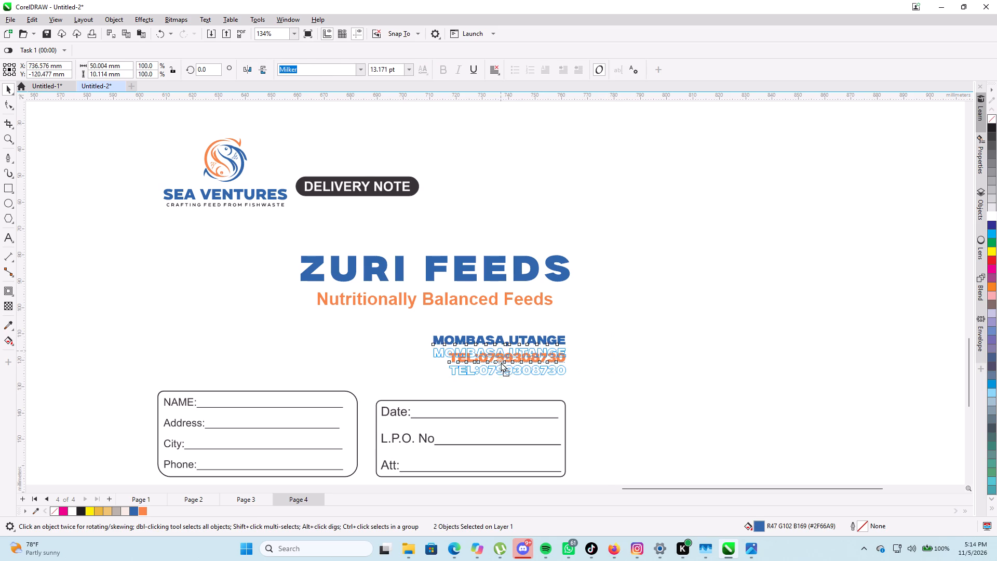
left_click_drag(501, 362, 501, 366)
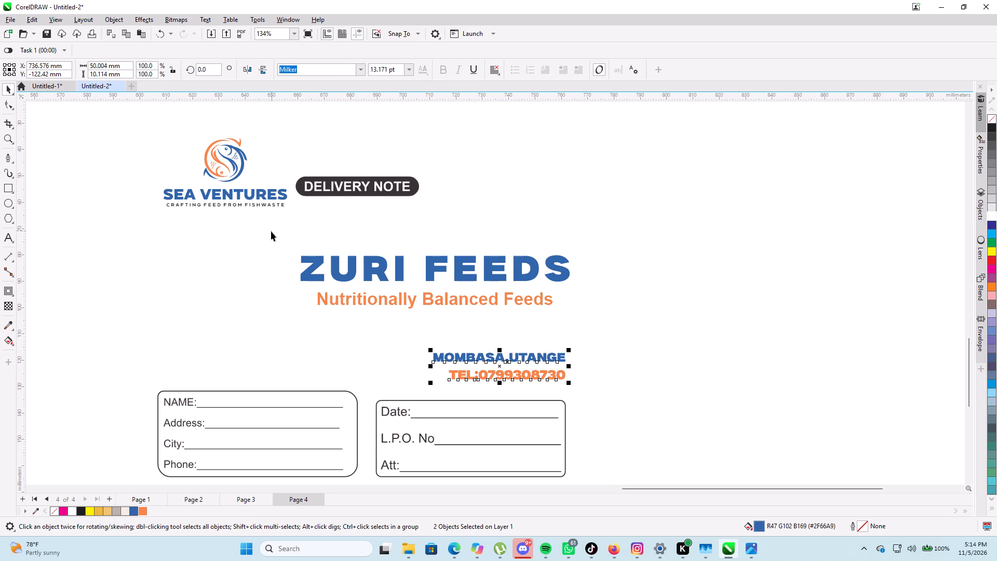
Move the third variant's whole DELIVERY NOTE badge down beside the MOMBASA,UTANGE line, just above the NAME and Date boxes.
left_click(359, 187)
left_click(526, 215)
left_click_drag(460, 221, 395, 219)
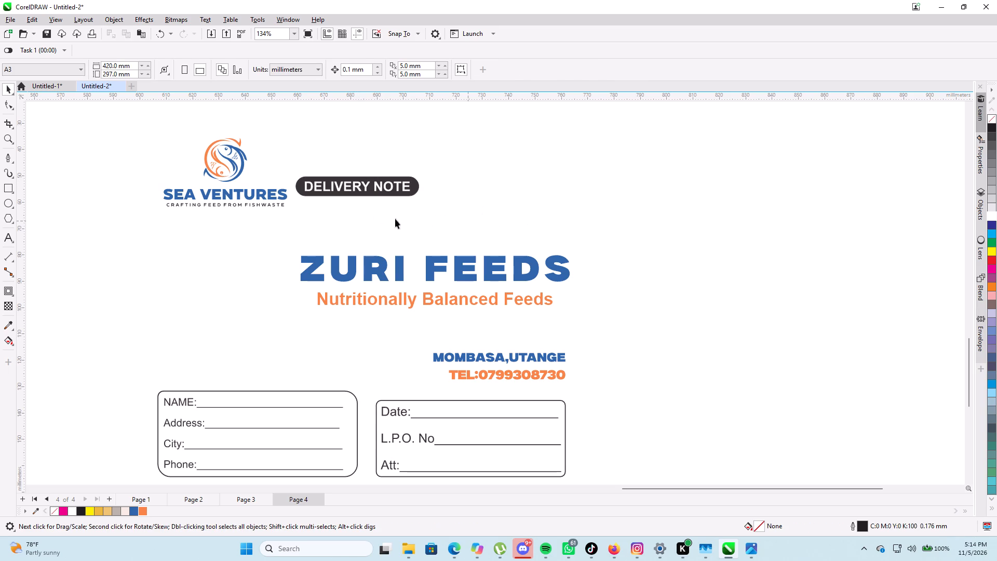
left_click_drag(395, 219, 289, 155)
left_click_drag(357, 184, 362, 359)
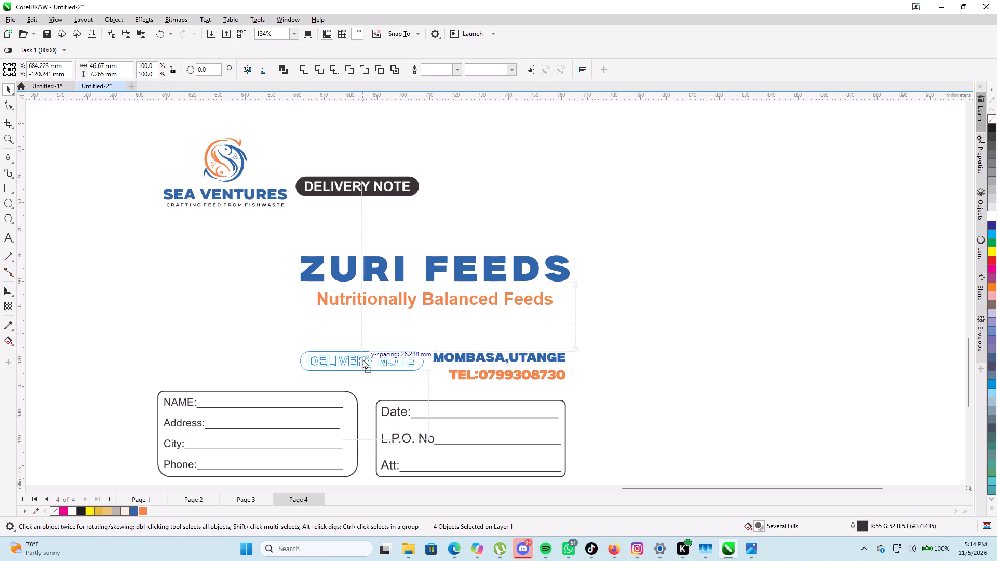
left_click_drag(362, 359, 361, 359)
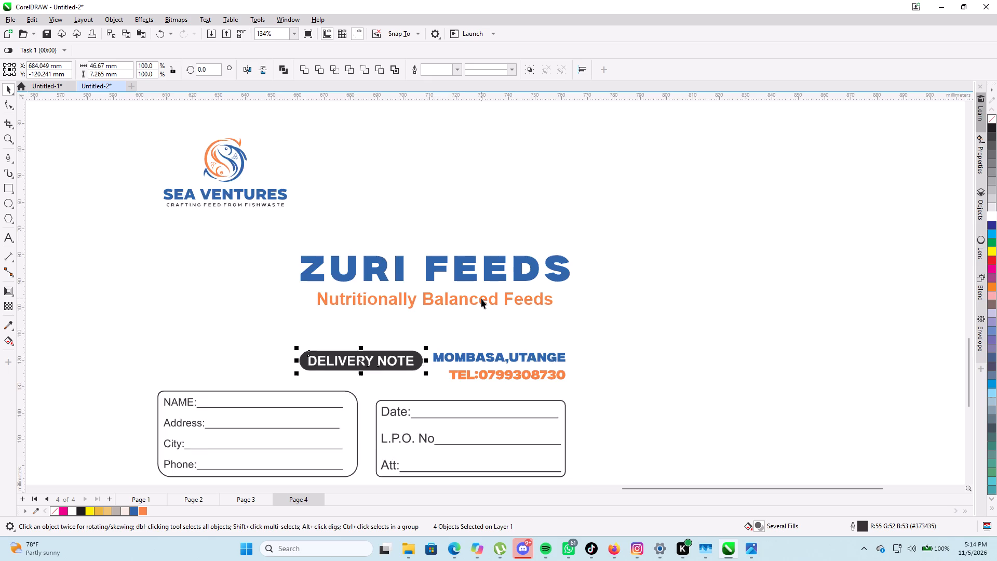
Move the third variant's Sea Ventures logo down beside the ZURI FEEDS title, above the NAME box.
scroll(481, 299, "down", 3)
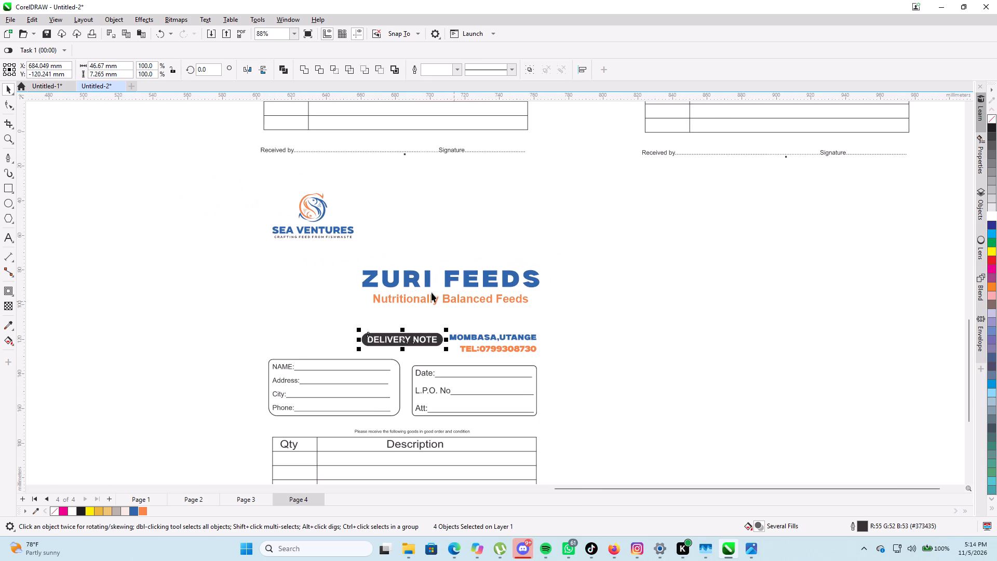
left_click(319, 208)
left_click_drag(315, 215, 309, 317)
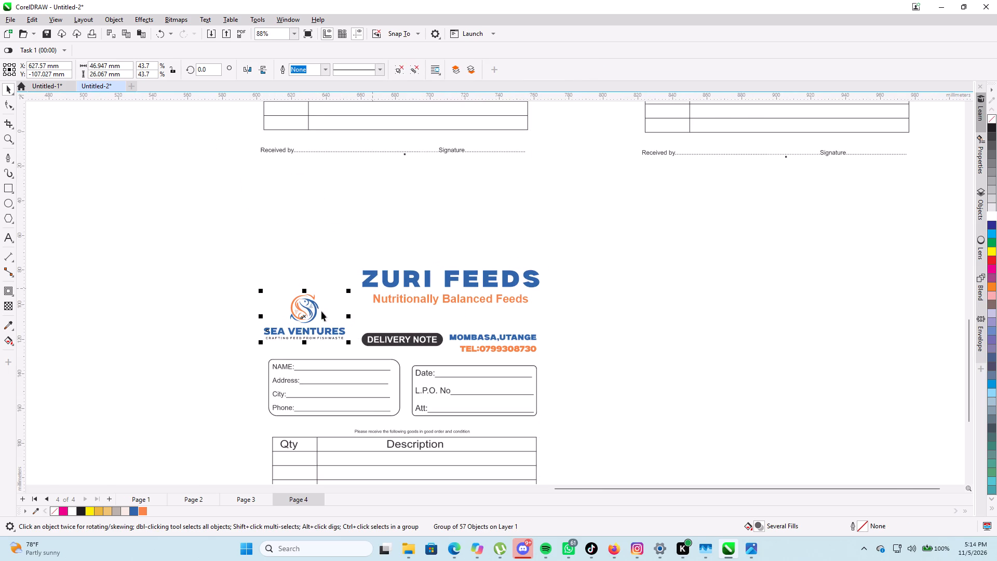
left_click_drag(308, 316, 319, 242)
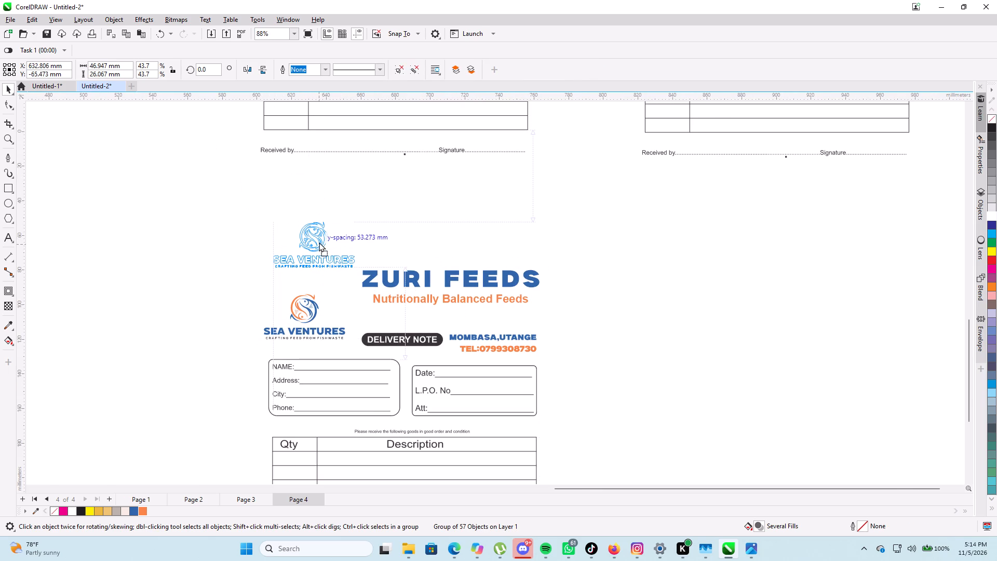
left_click_drag(319, 242, 317, 278)
Recolour the second variant's DELIVERY NOTE badge, trying blue #2F66A9 before filling it with orange #F88447.
scroll(499, 189, "down", 5)
scroll(543, 196, "down", 5)
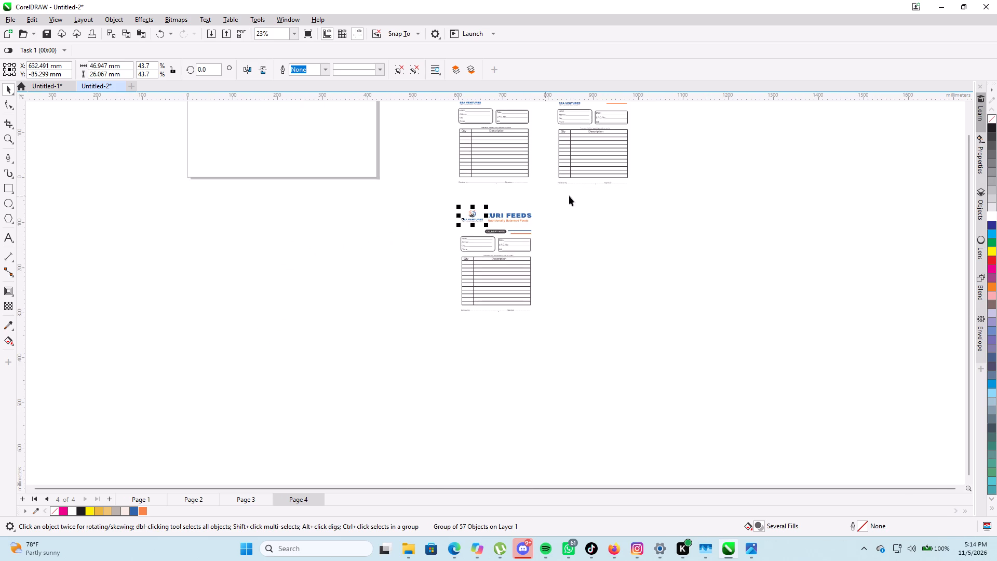
middle_click_drag(685, 270, 673, 426)
scroll(673, 426, "up", 1)
scroll(605, 225, "up", 8)
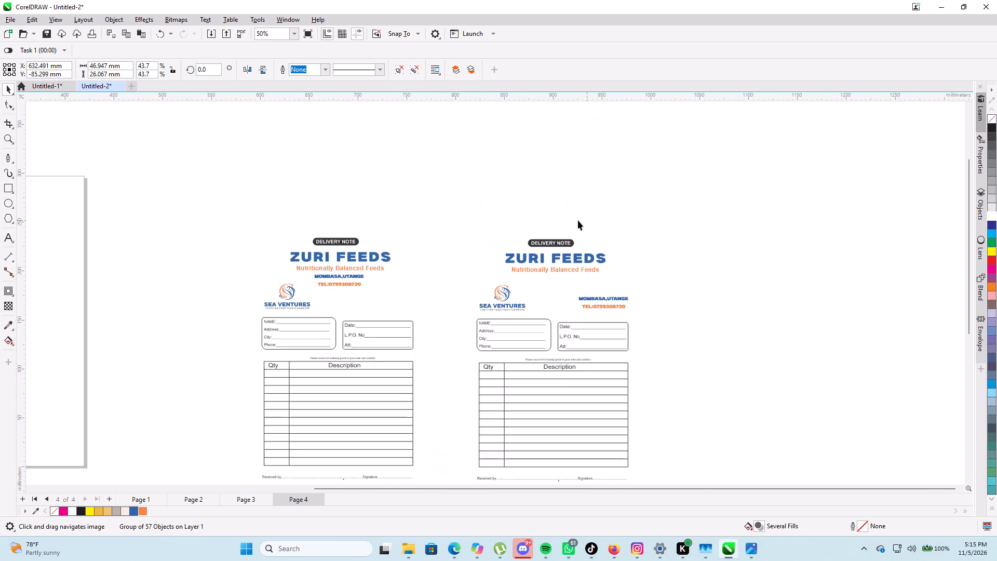
scroll(578, 220, "up", 5)
left_click(564, 279)
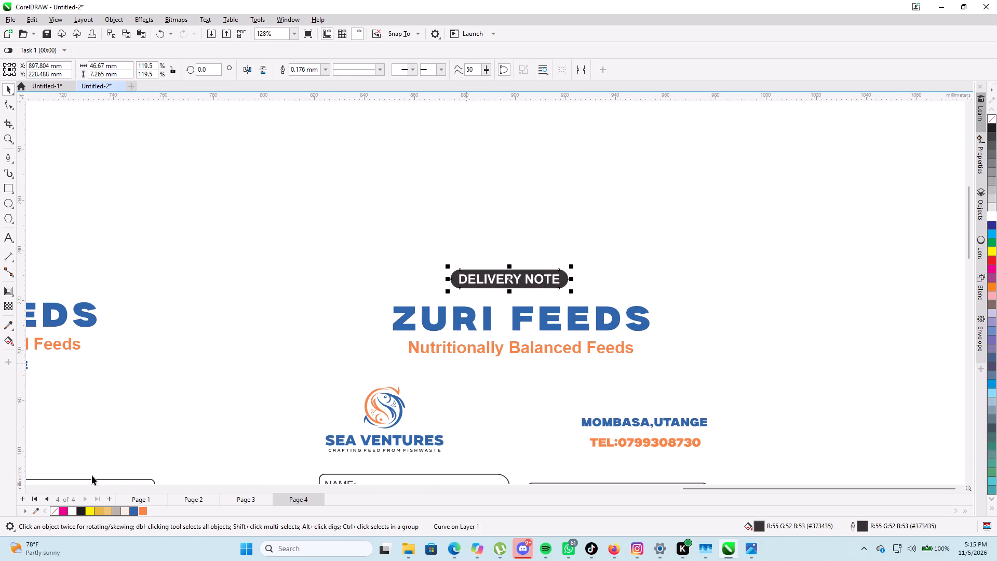
left_click(134, 510)
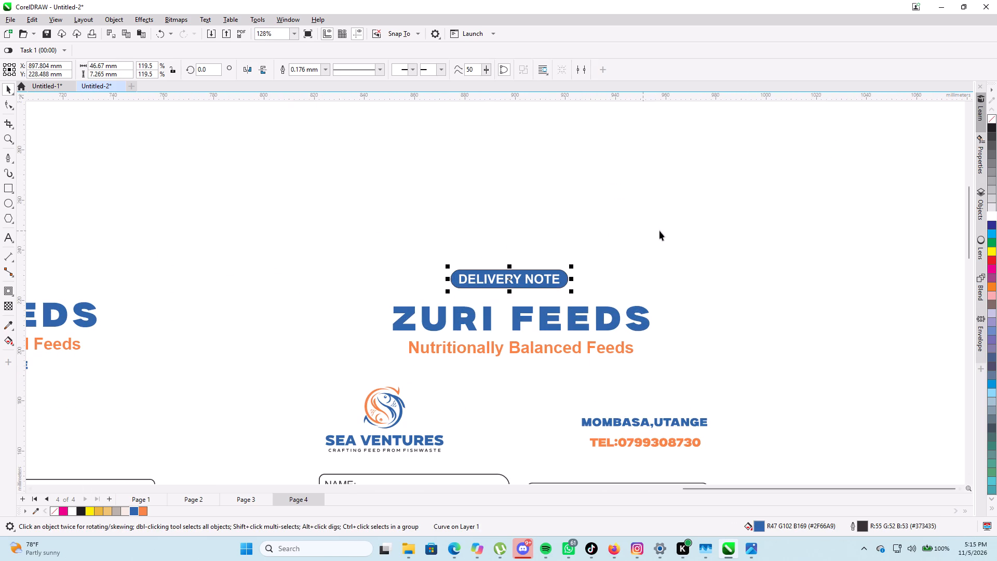
left_click(144, 510)
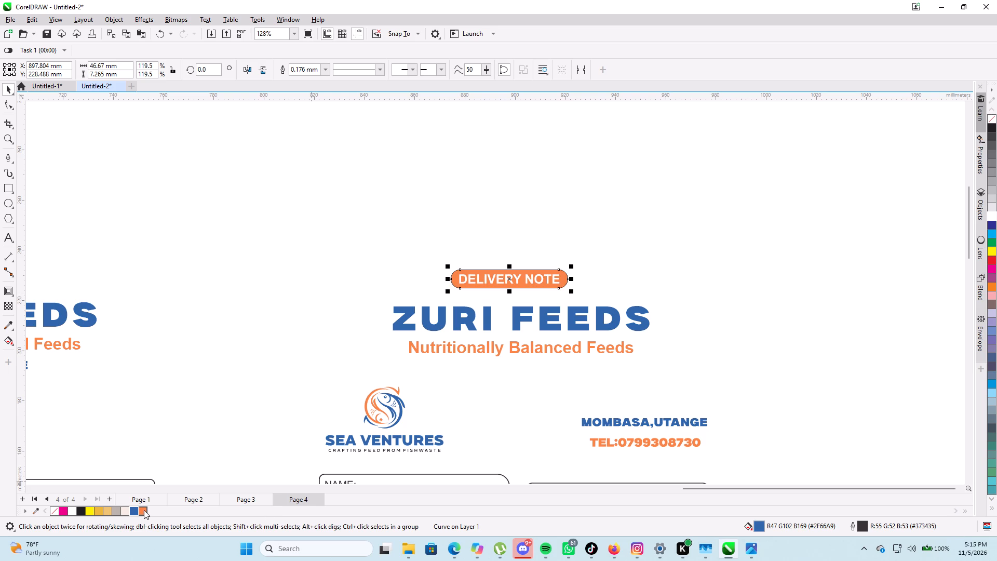
left_click(644, 249)
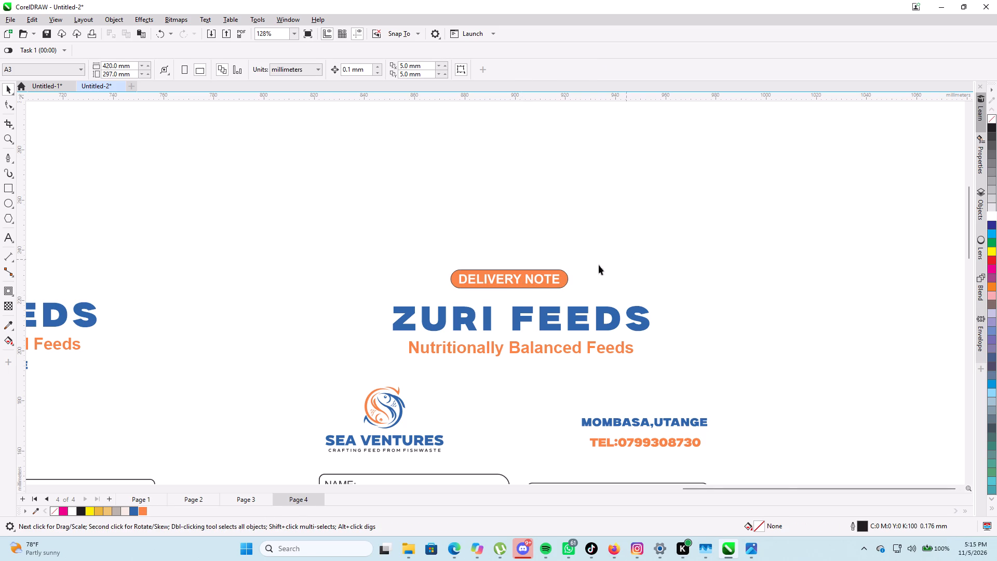
Set the outline width of the second variant's DELIVERY NOTE badge to None.
scroll(503, 298, "up", 9)
left_click(492, 272)
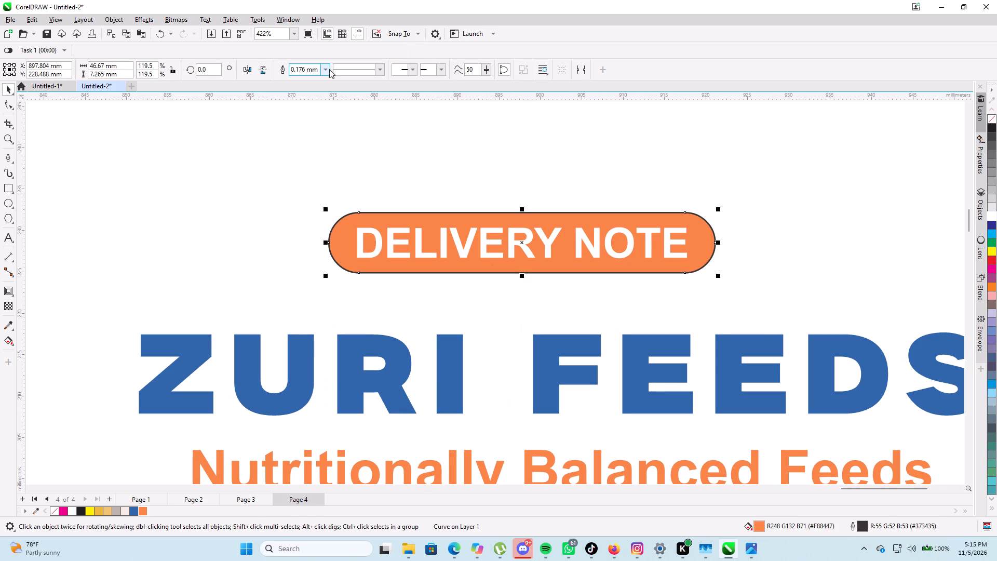
left_click(329, 69)
left_click(315, 81)
Compare the second variant's recoloured badge and header layout with the first variant's header.
scroll(429, 177, "down", 5)
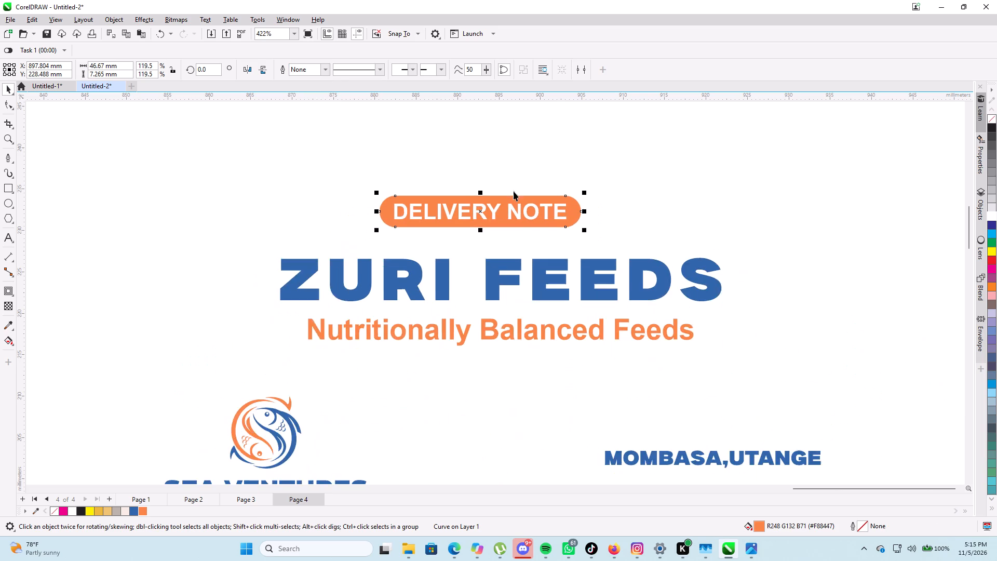
scroll(552, 211, "down", 1)
scroll(596, 204, "down", 3)
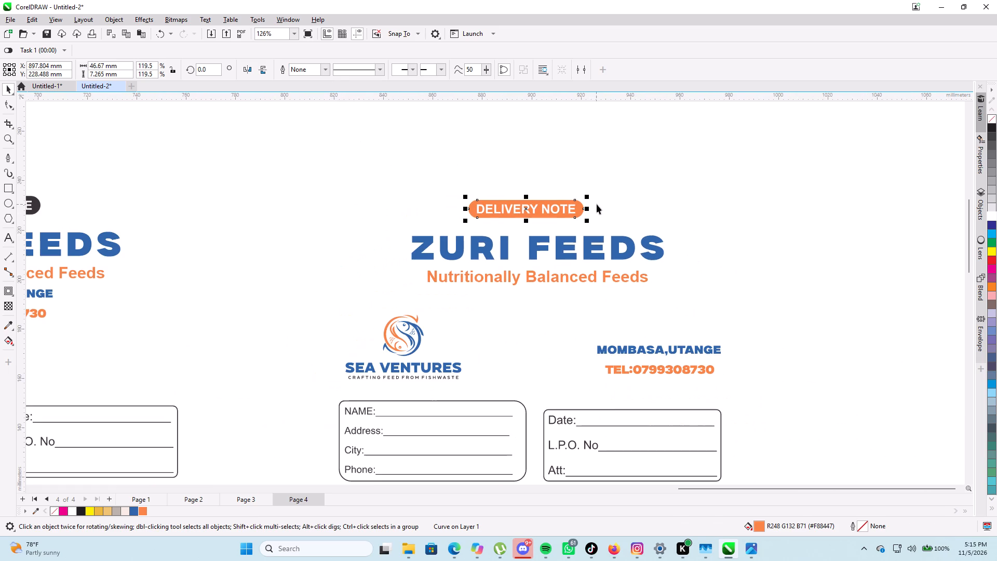
scroll(597, 204, "down", 4)
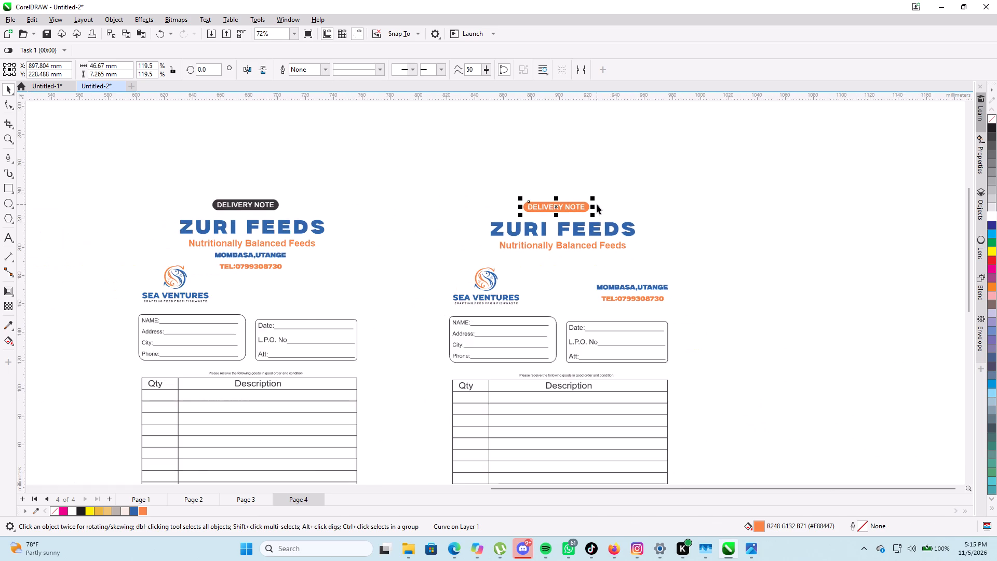
scroll(597, 204, "down", 4)
scroll(373, 217, "up", 5)
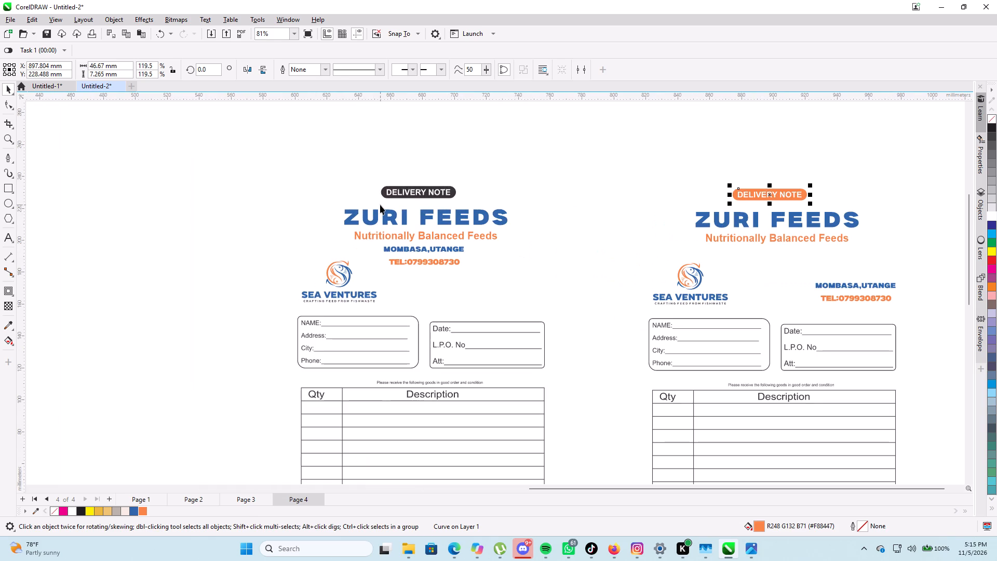
scroll(381, 204, "down", 4)
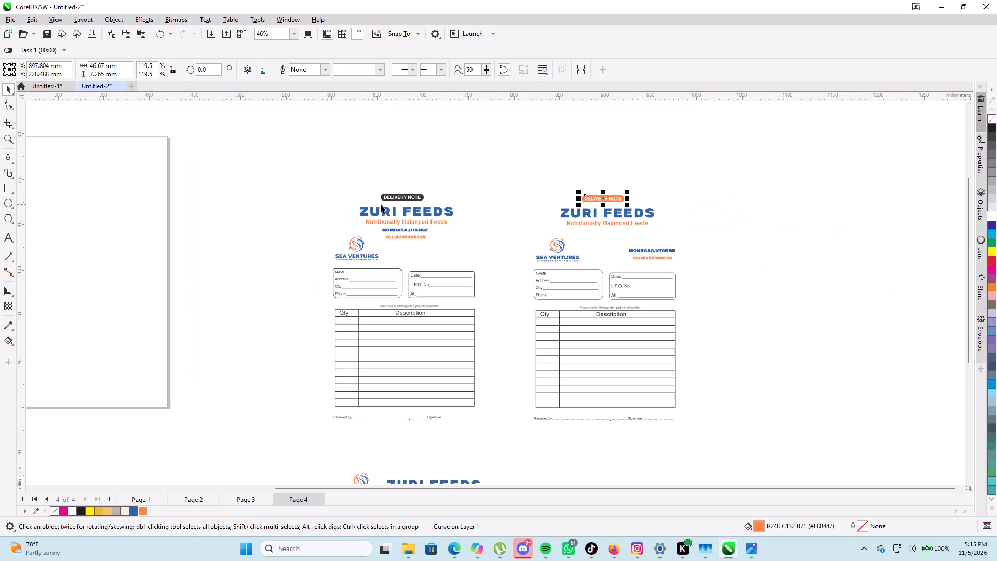
scroll(582, 234, "up", 4)
Lower the second variant's ZURI FEEDS and Nutritionally Balanced Feeds lines together slightly, to about Y 205 mm, for more space below the badge.
left_click_drag(797, 239, 621, 229)
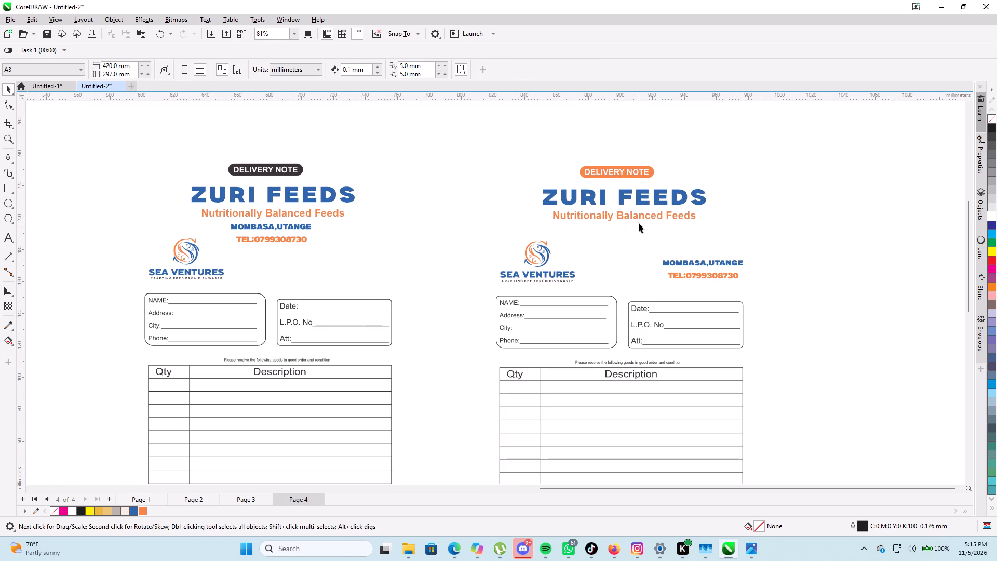
left_click(618, 201)
left_click(619, 198)
left_click(766, 227)
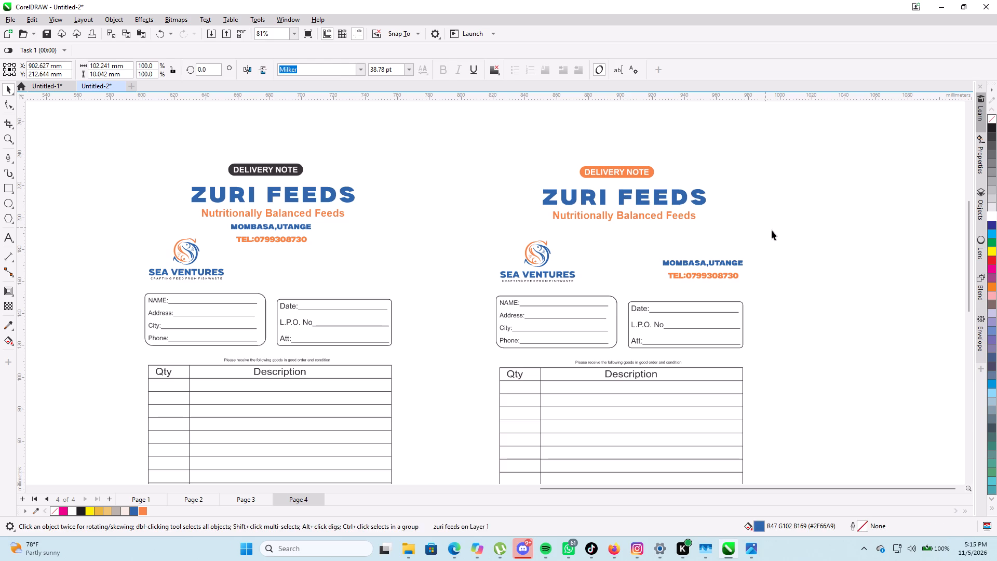
left_click_drag(775, 231, 513, 183)
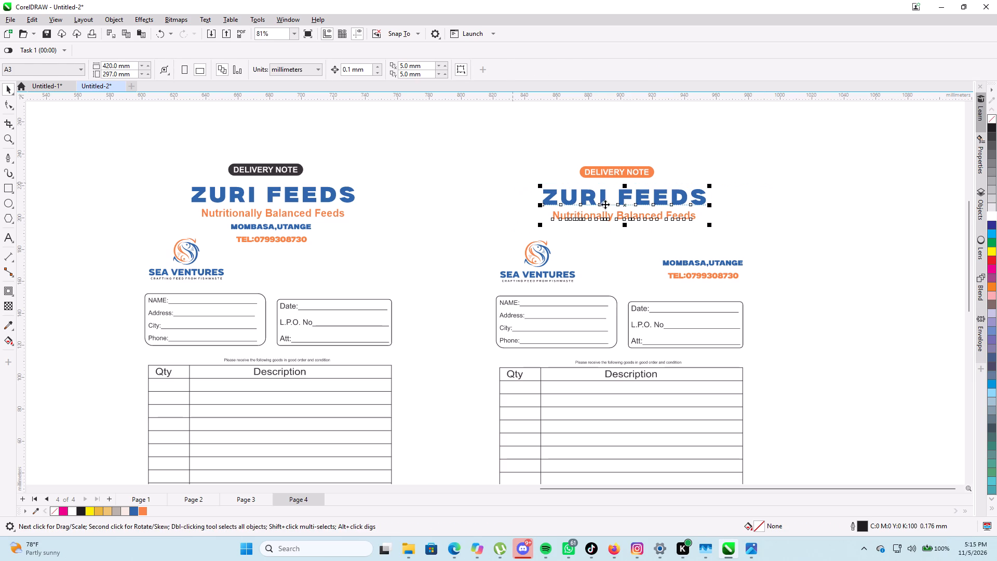
left_click_drag(624, 206, 623, 212)
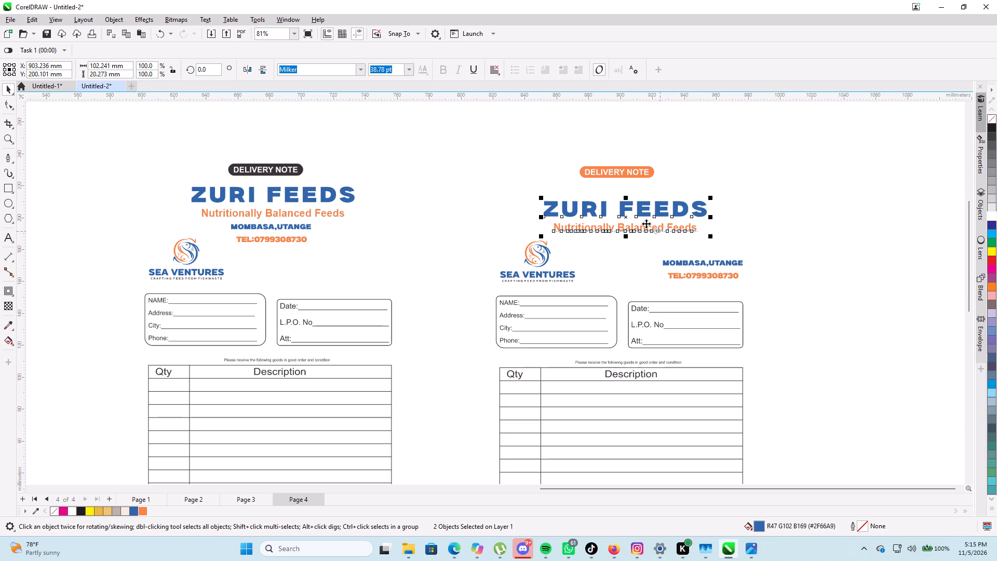
left_click_drag(626, 218, 626, 216)
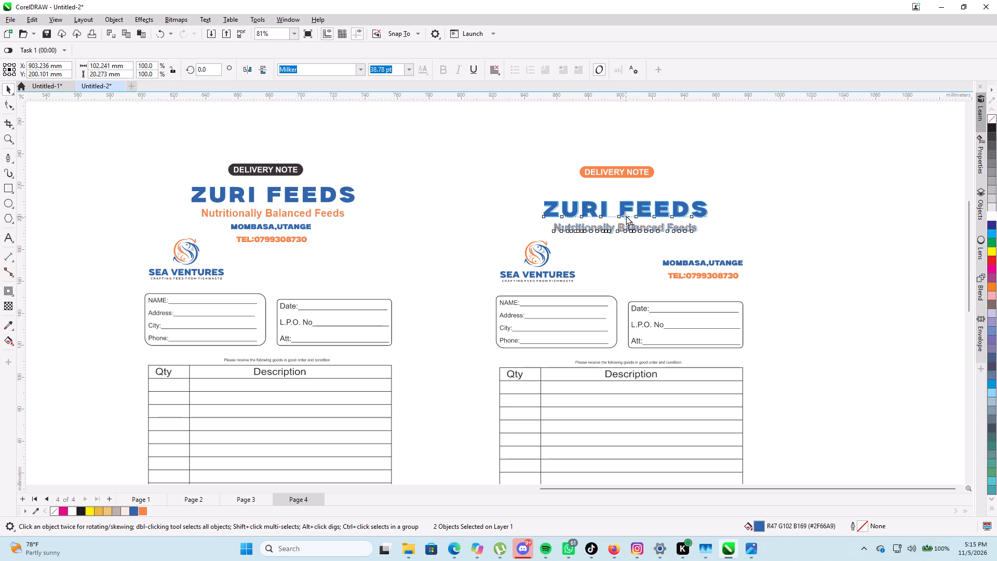
left_click_drag(626, 216, 626, 212)
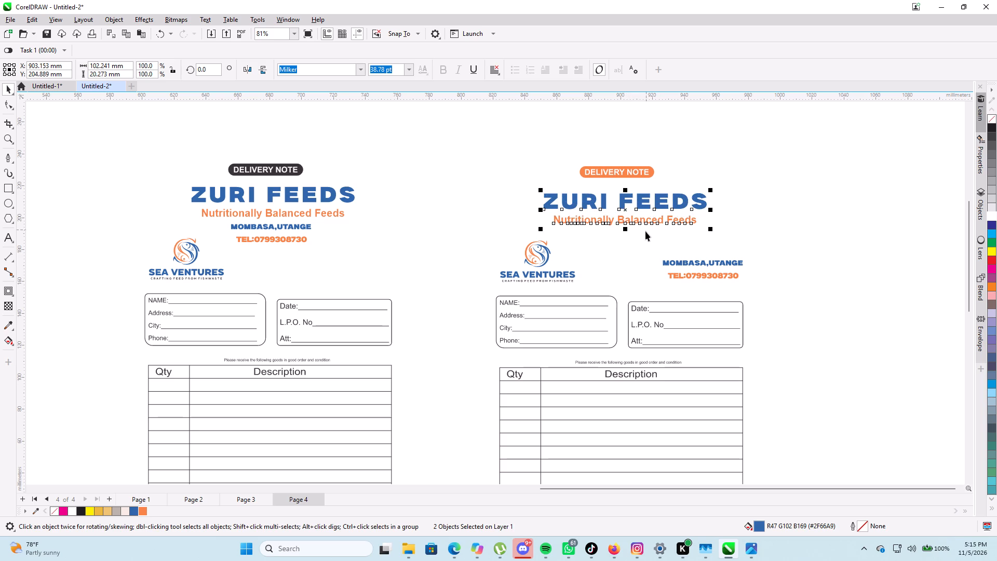
Enlarge the second variant's Sea Ventures logo proportionally to about 52 by 29 mm, keeping its lower corner above the NAME box.
left_click(540, 258)
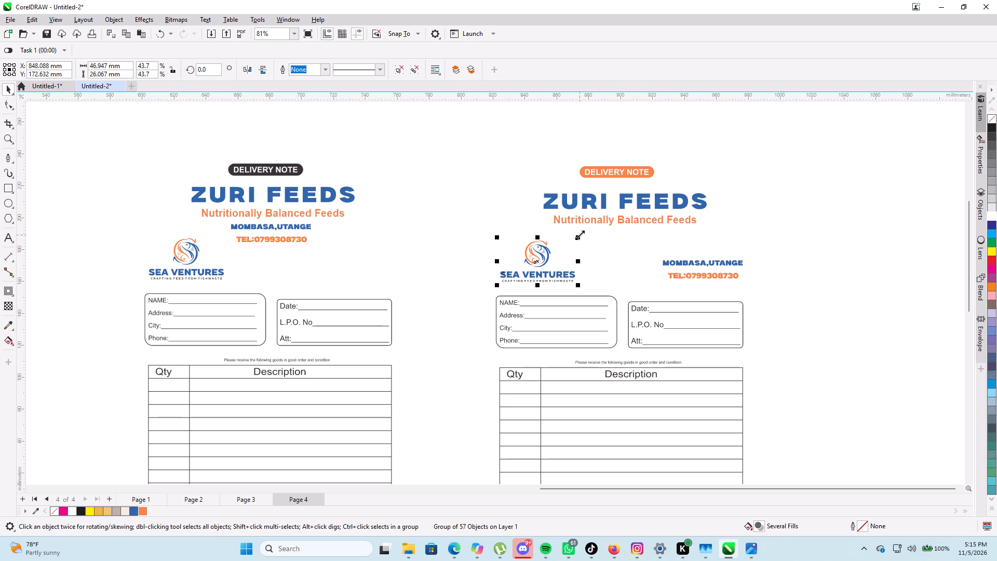
left_click_drag(580, 235, 589, 230)
left_click(589, 230)
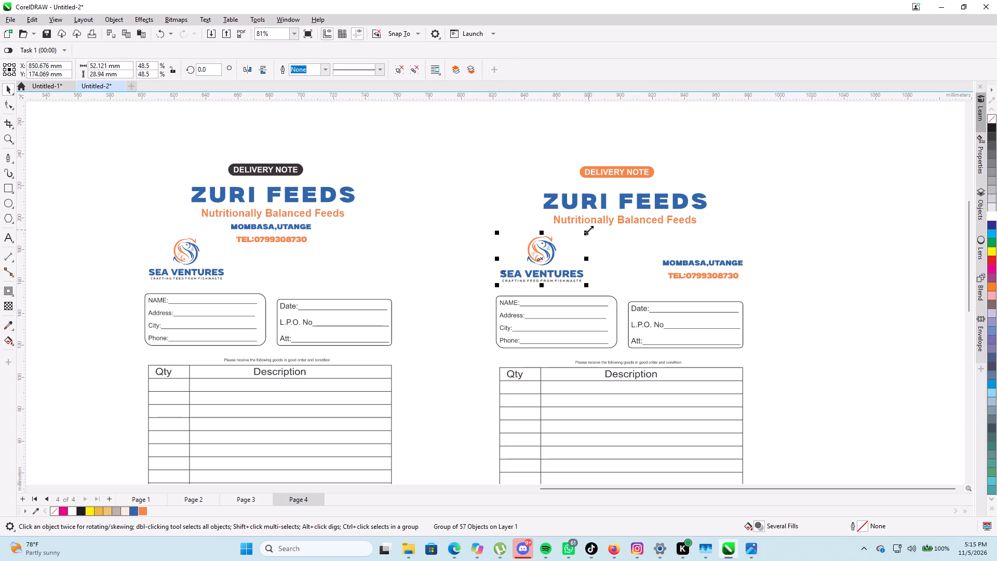
left_click(860, 185)
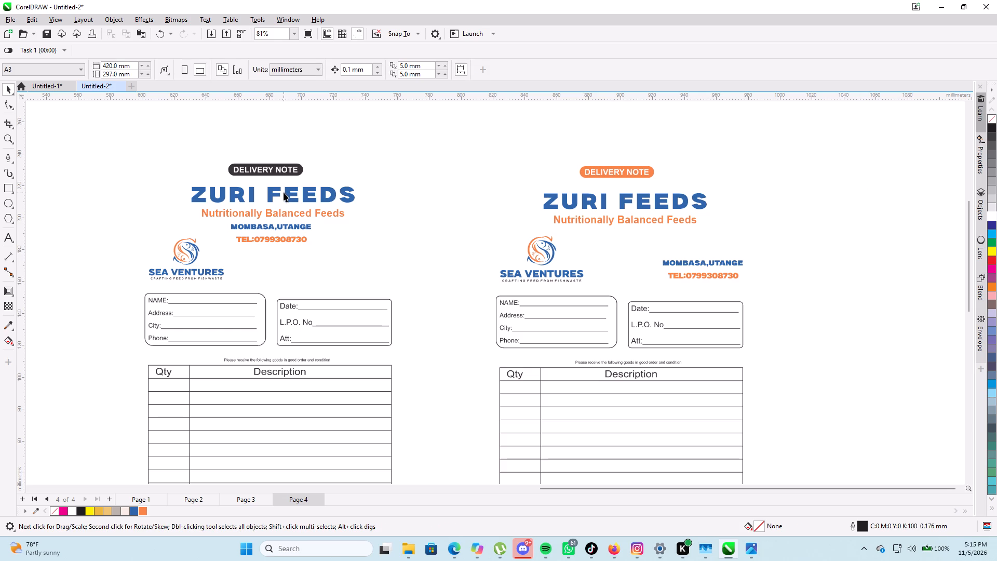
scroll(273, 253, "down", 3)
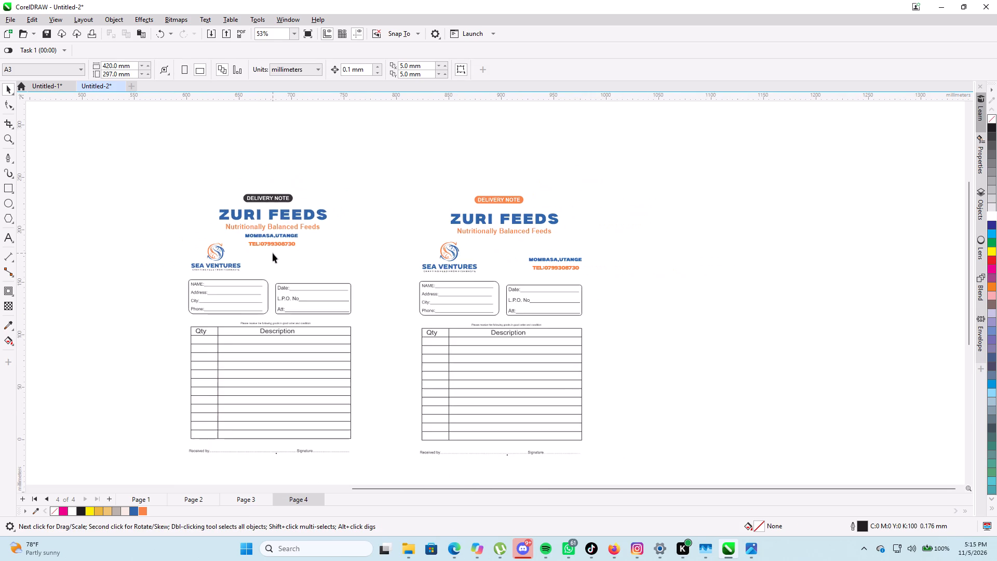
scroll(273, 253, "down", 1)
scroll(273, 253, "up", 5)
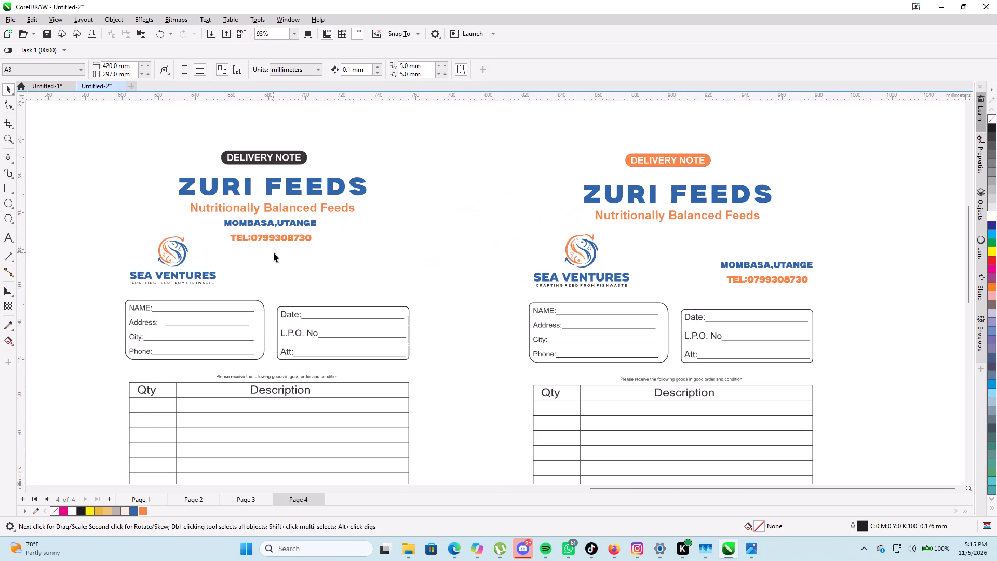
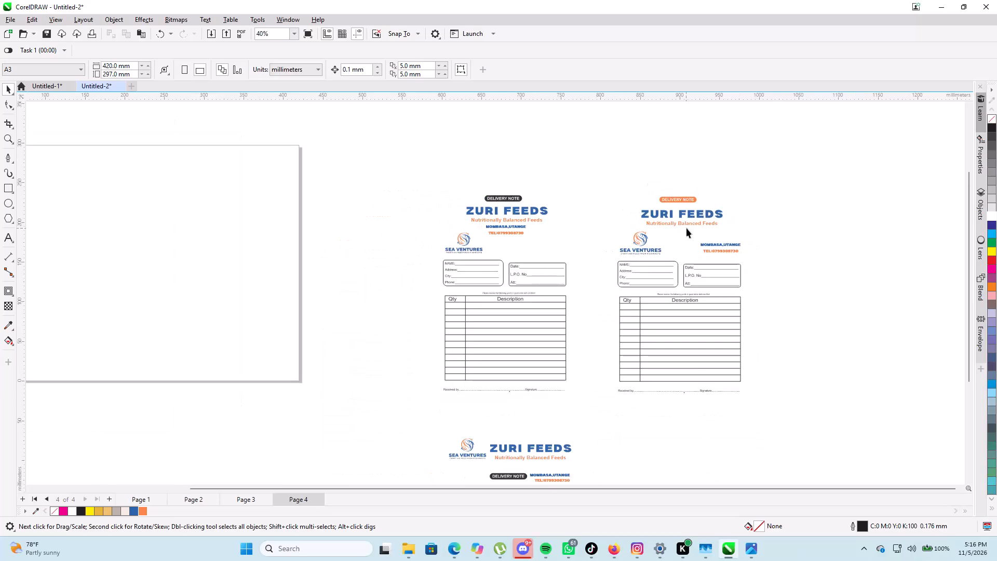
Lower the third variant's Sea Ventures logo slightly, to about Y -92 mm, keeping it beside the ZURI FEEDS title.
scroll(686, 228, "down", 4)
scroll(663, 411, "up", 4)
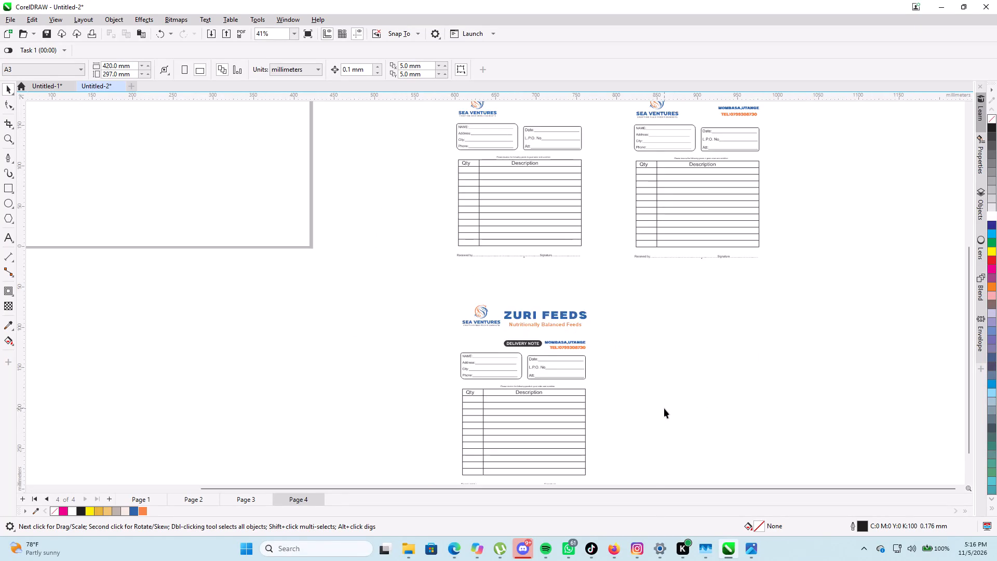
scroll(664, 408, "up", 5)
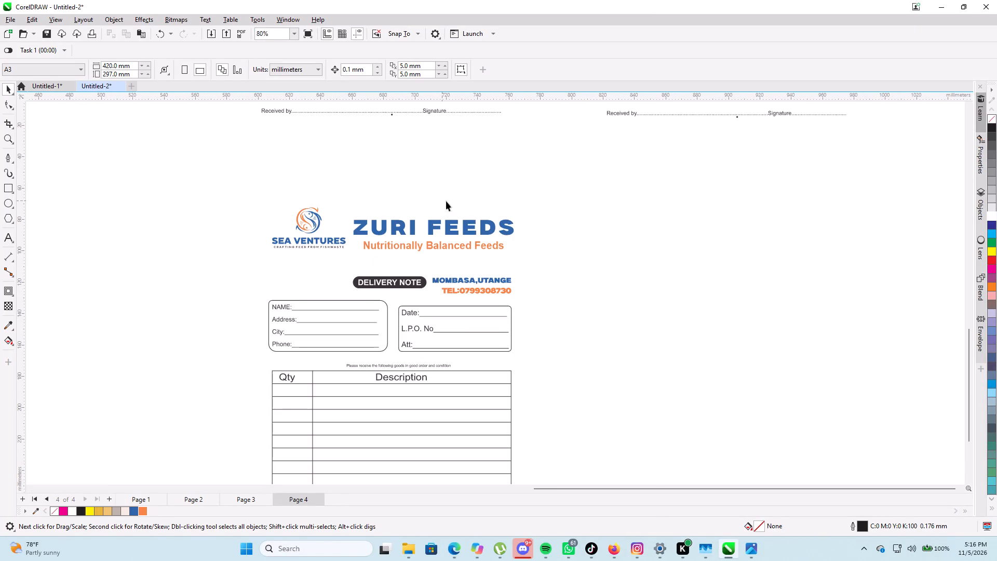
left_click(308, 228)
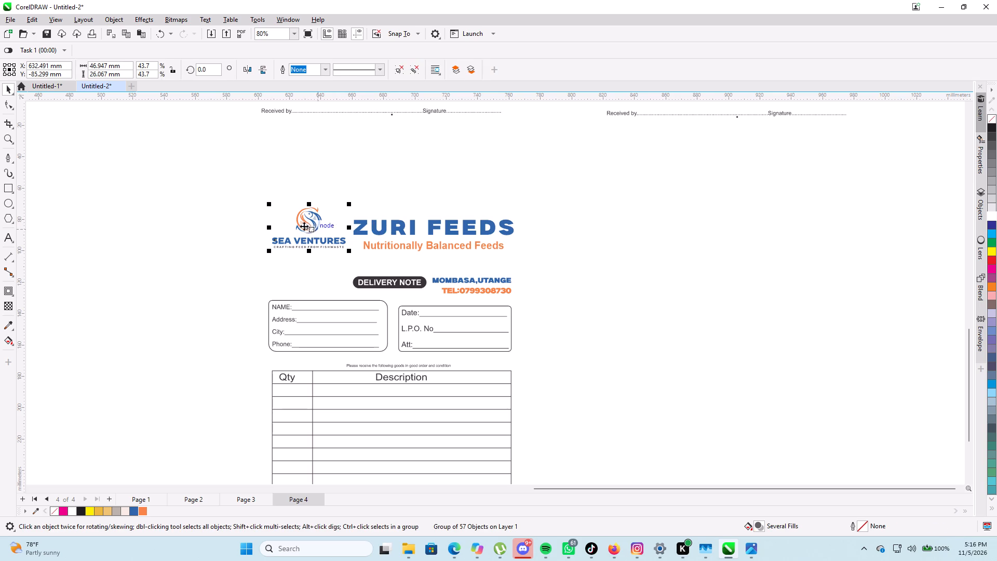
left_click_drag(307, 227, 307, 238)
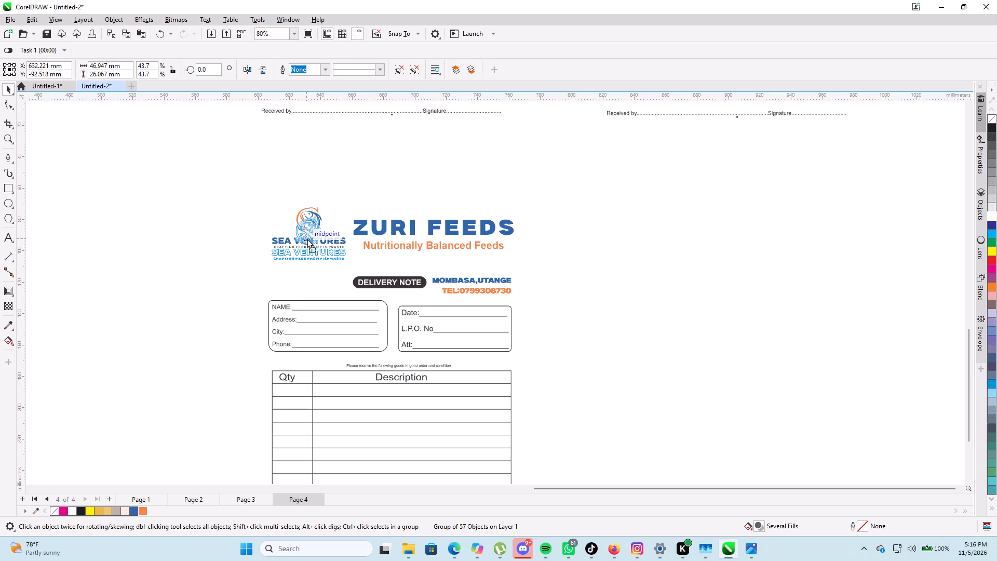
left_click_drag(307, 238, 308, 238)
Lower the third variant's ZURI FEEDS and Nutritionally Balanced Feeds lines together to about Y -95 mm.
scroll(417, 285, "up", 3)
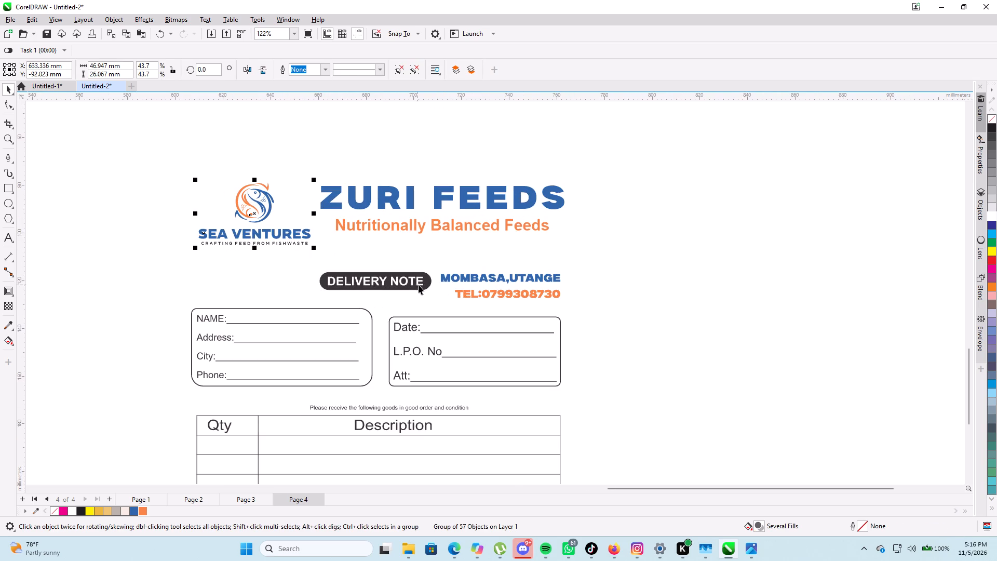
left_click(426, 285)
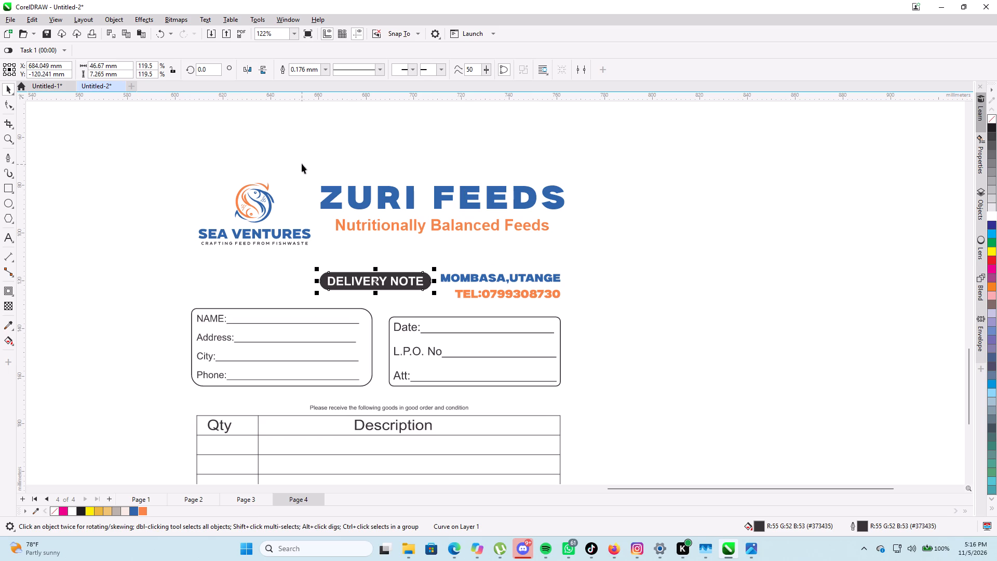
left_click_drag(309, 171, 551, 251)
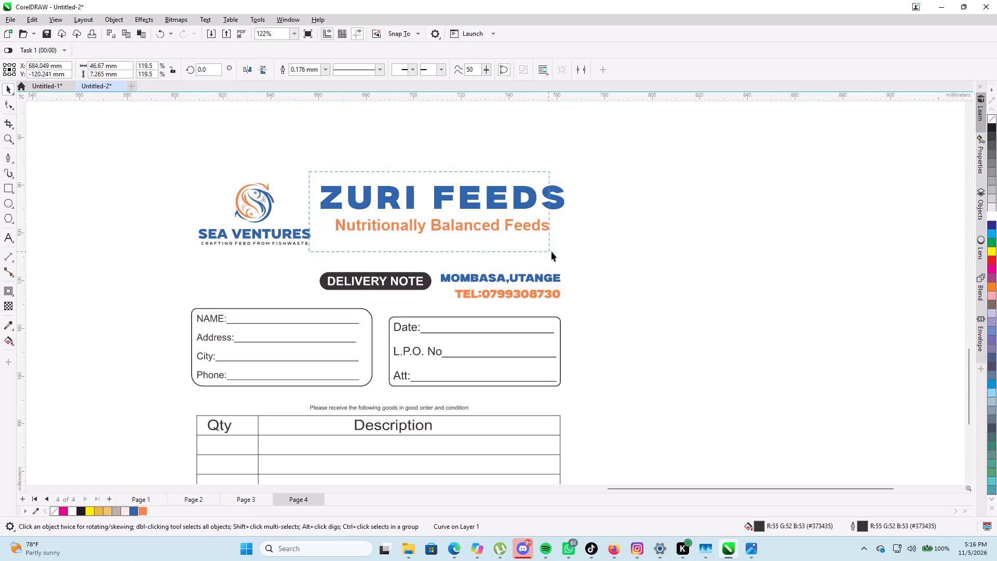
left_click_drag(551, 251, 576, 251)
left_click_drag(442, 208, 443, 220)
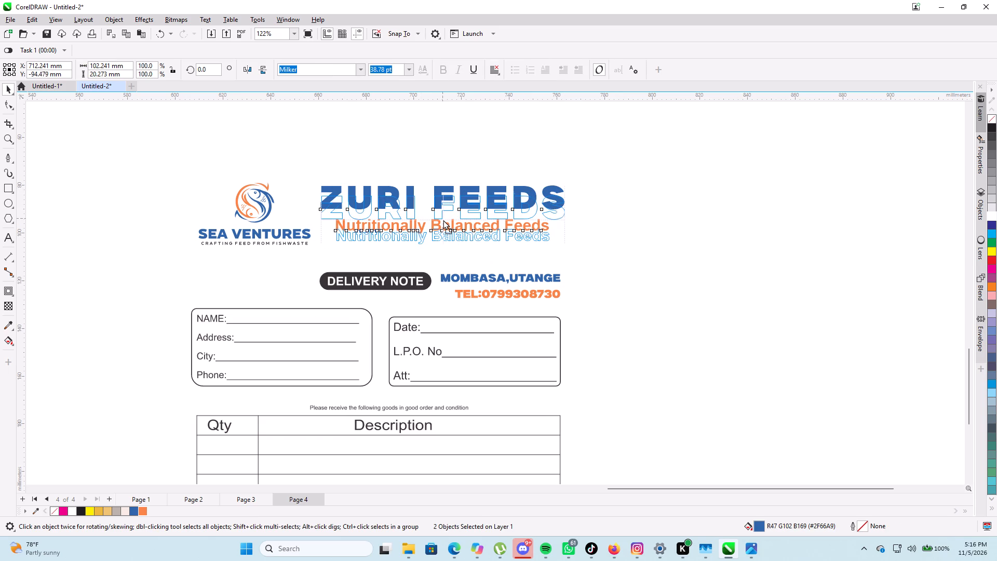
left_click_drag(443, 220, 443, 220)
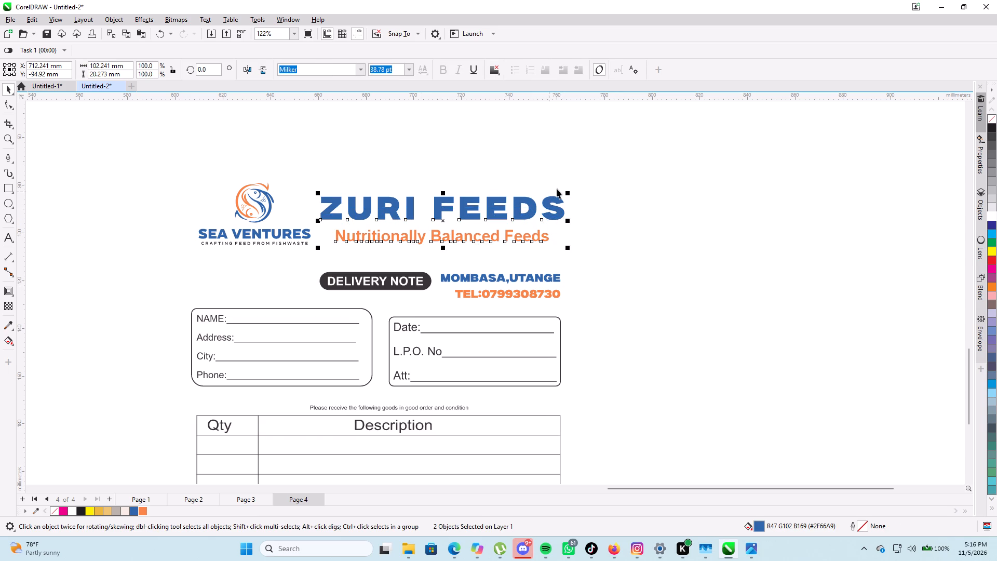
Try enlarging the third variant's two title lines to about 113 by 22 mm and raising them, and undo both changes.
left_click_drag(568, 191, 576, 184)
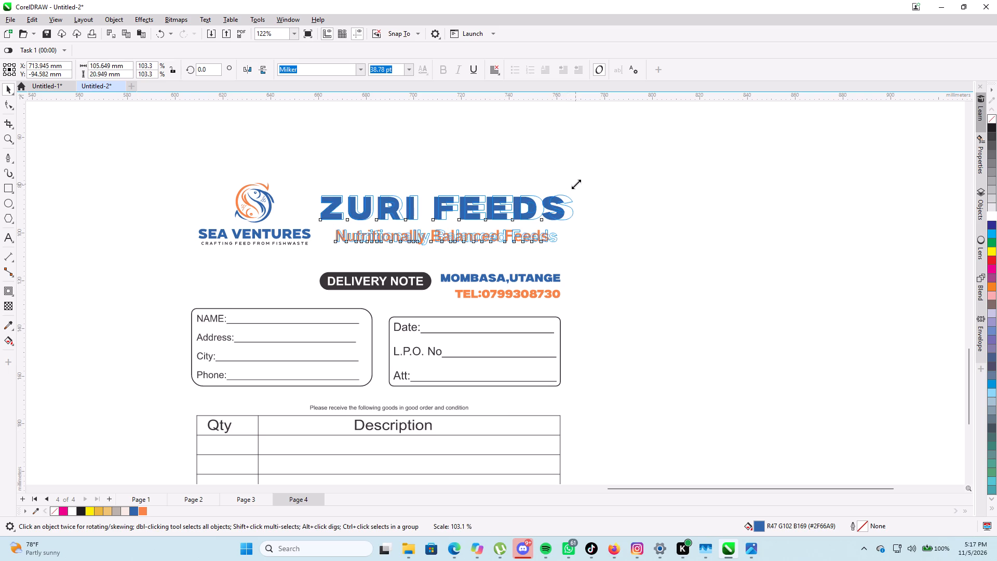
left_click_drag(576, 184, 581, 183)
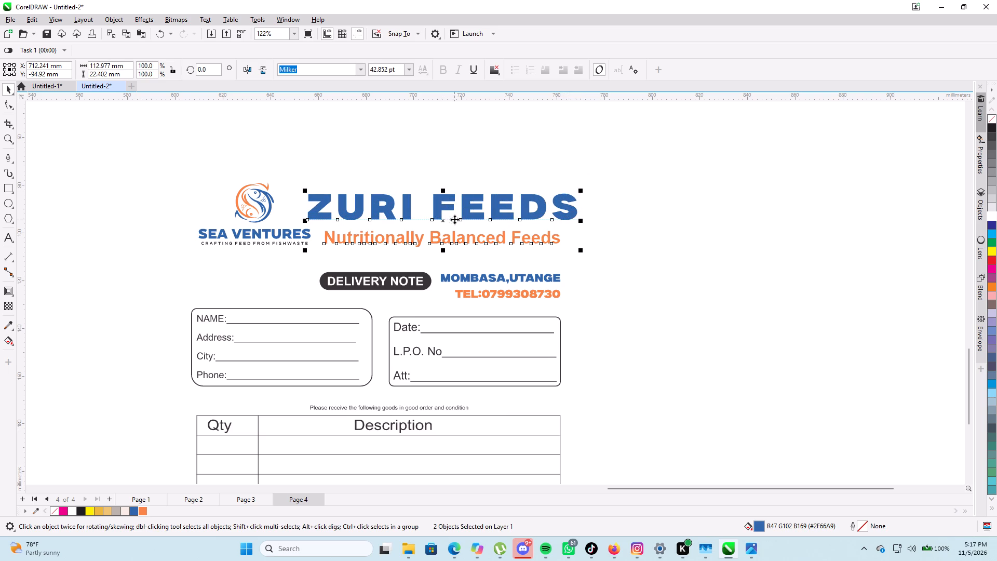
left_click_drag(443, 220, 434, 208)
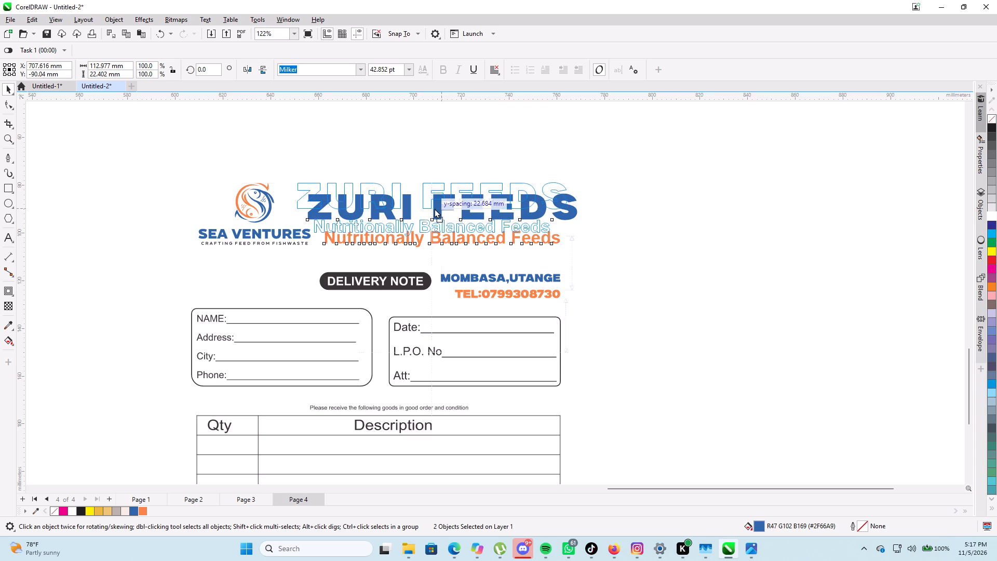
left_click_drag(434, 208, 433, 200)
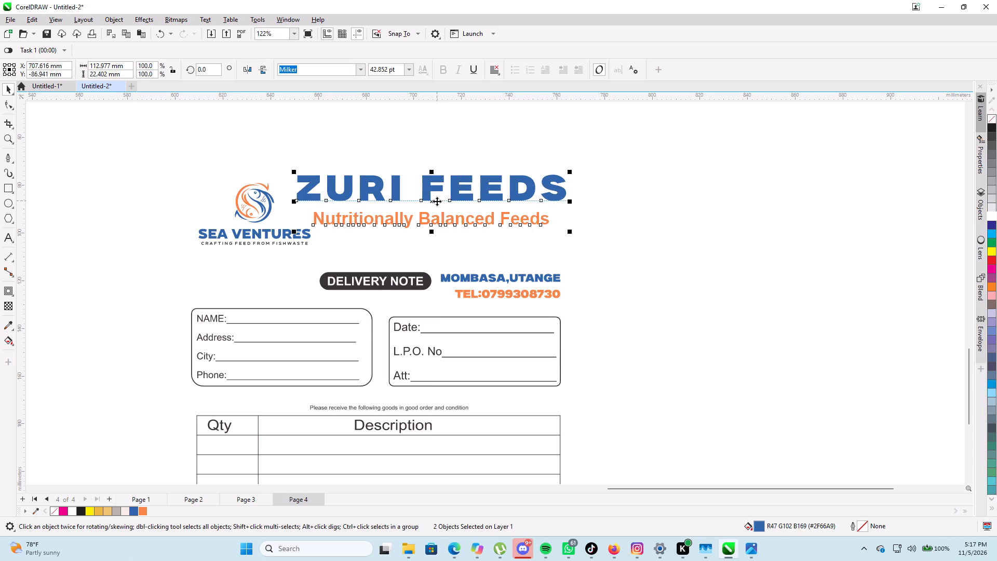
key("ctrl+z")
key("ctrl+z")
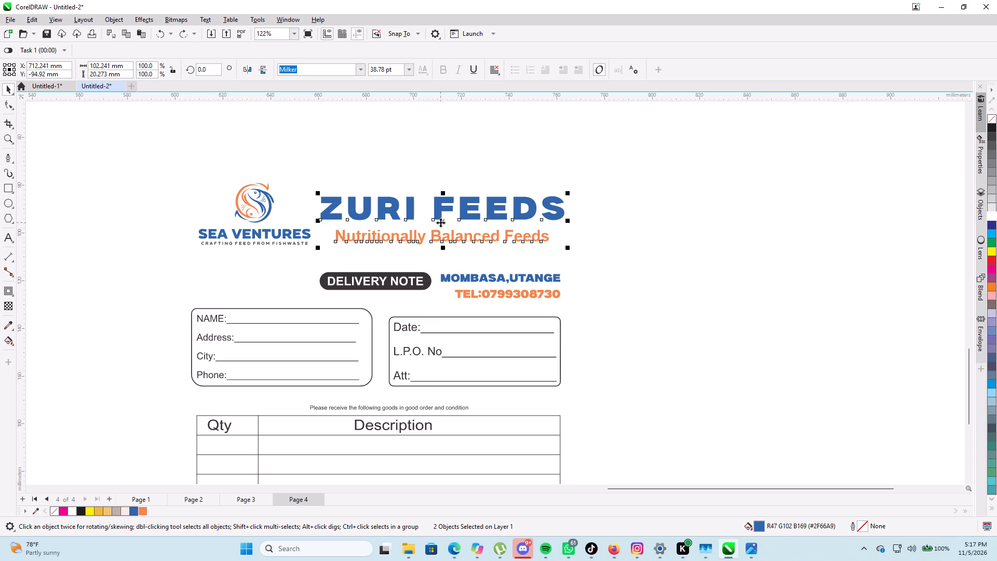
Shrink the third variant's Sea Ventures logo proportionally about its centre to about 42.5 by 23.6 mm.
left_click(255, 209)
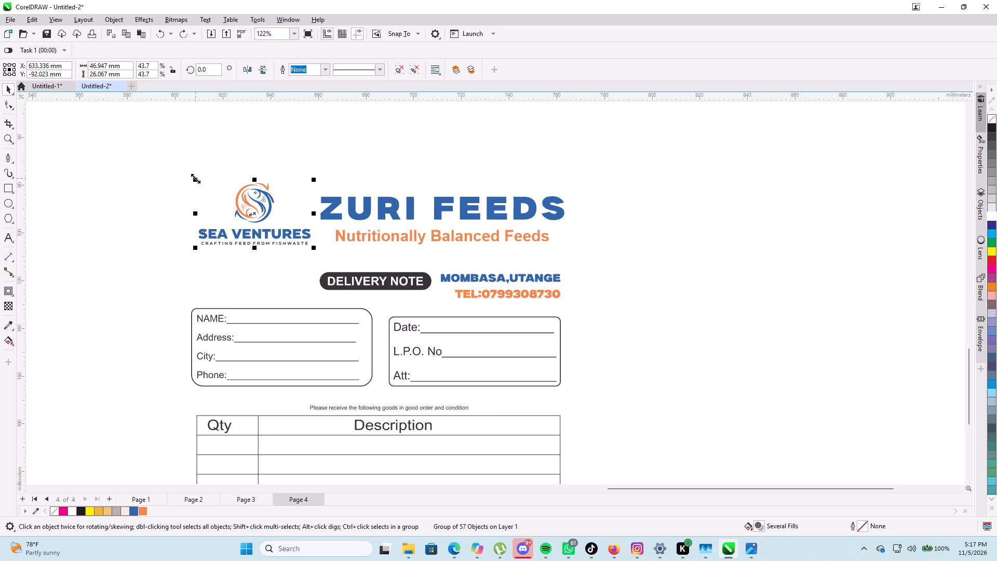
left_click(195, 178)
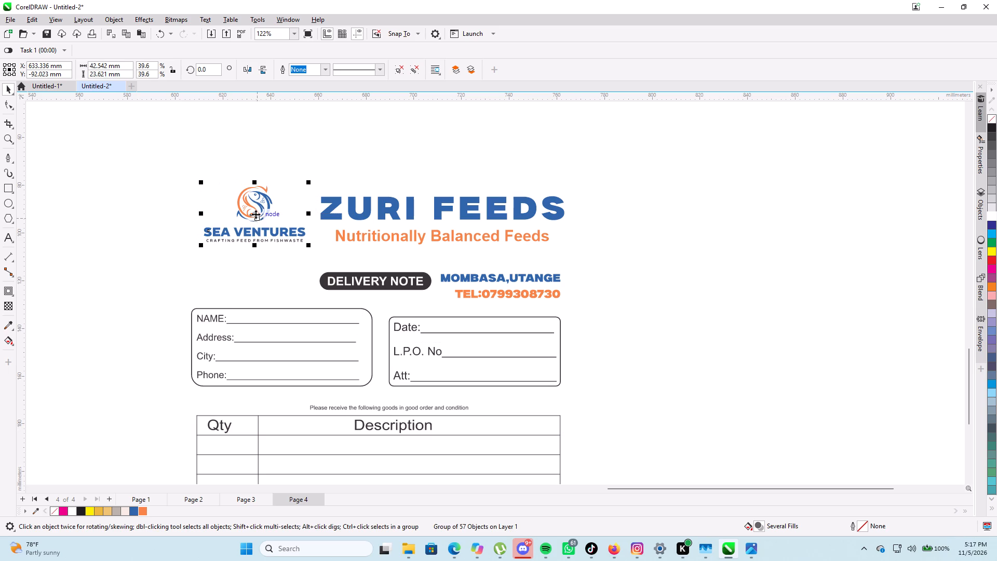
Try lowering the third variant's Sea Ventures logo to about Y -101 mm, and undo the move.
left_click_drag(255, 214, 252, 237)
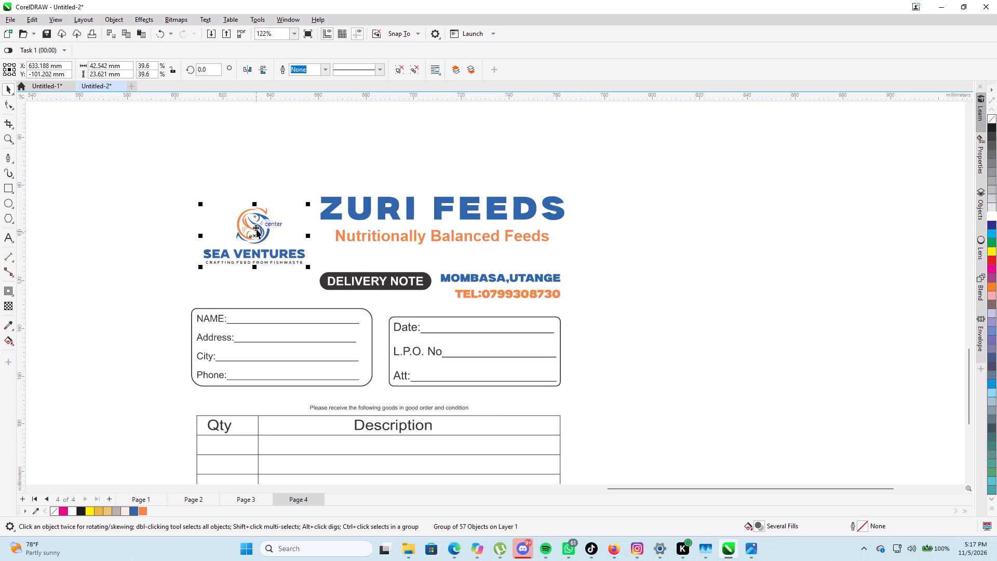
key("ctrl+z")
Fill the third variant's DELIVERY NOTE badge with the title's blue (#2F66A9).
scroll(530, 174, "down", 5)
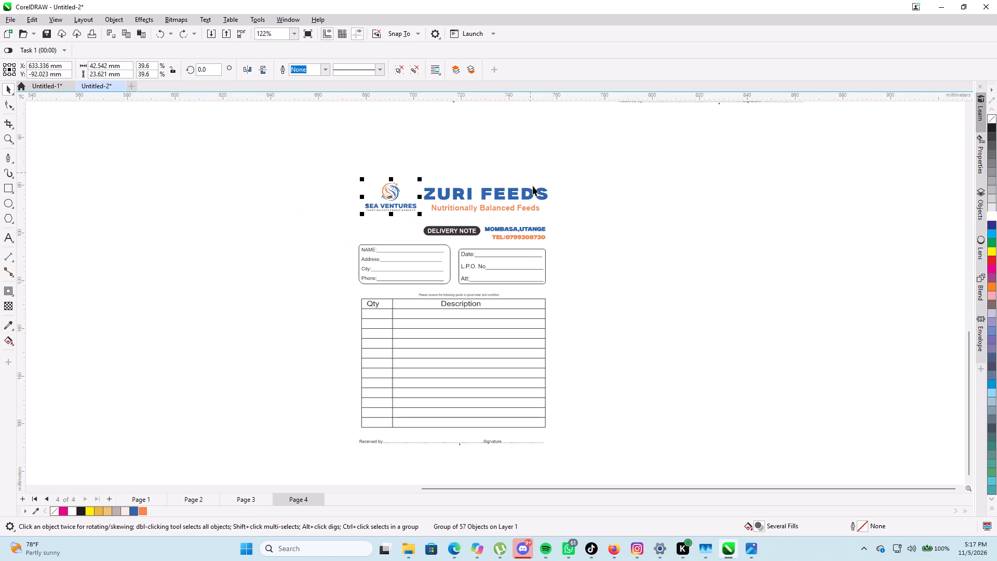
scroll(539, 194, "up", 4)
scroll(412, 282, "up", 2)
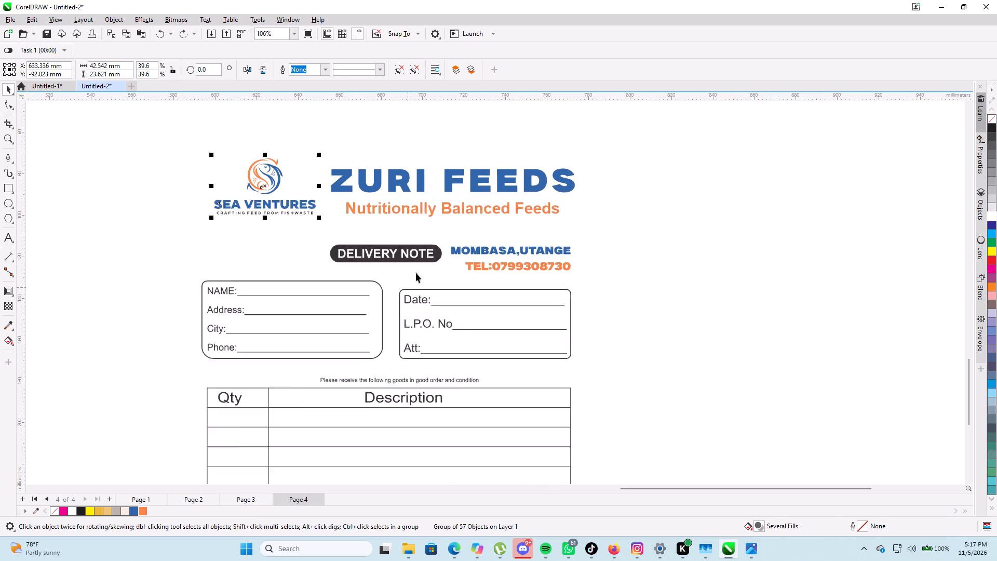
scroll(416, 273, "up", 1)
left_click(397, 255)
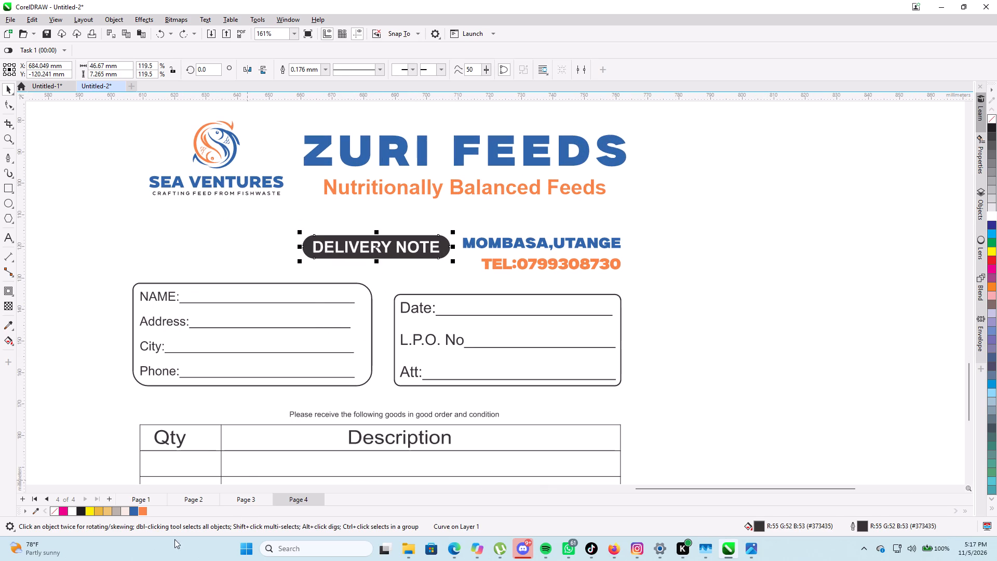
left_click(133, 513)
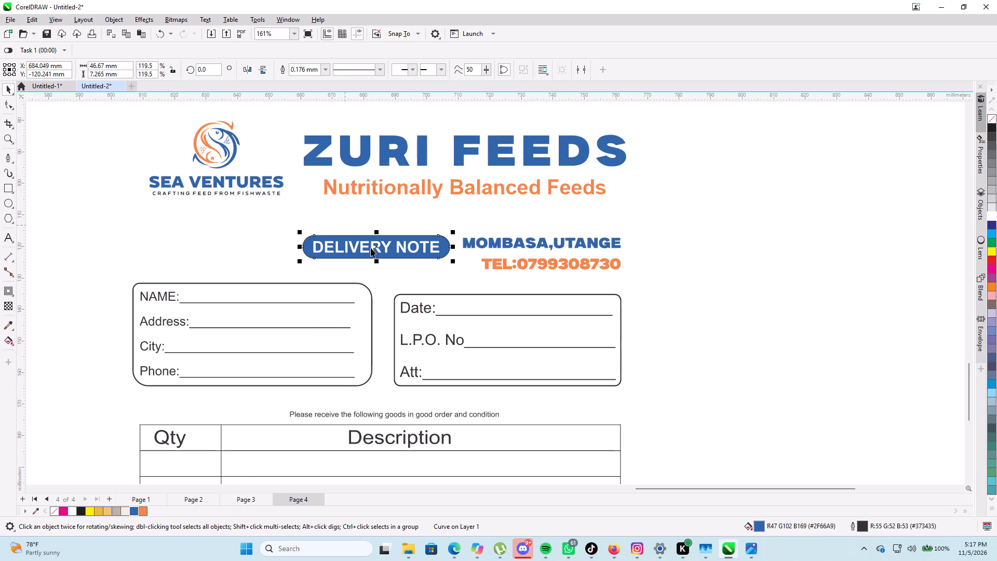
left_click(373, 251)
left_click(740, 240)
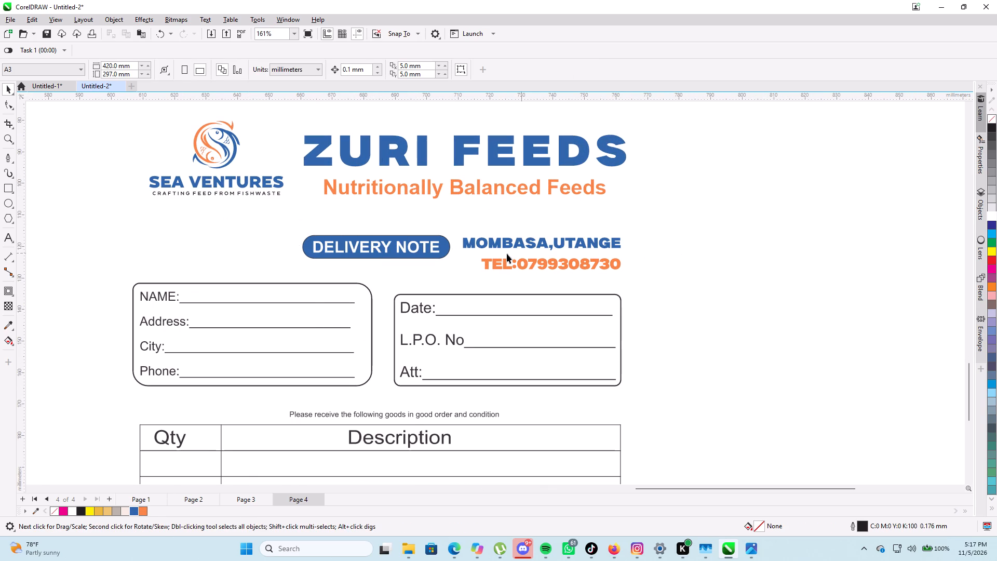
Recolour all the DELIVERY NOTE lettering in the third variant's blue badge to orange (#F88447), including the separate letter Y.
left_click(425, 246)
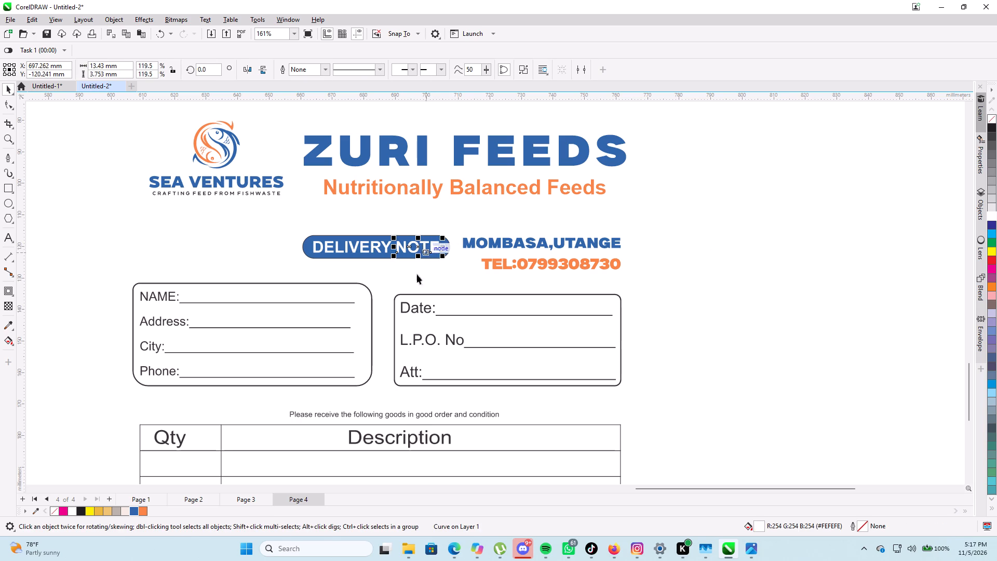
left_click(145, 510)
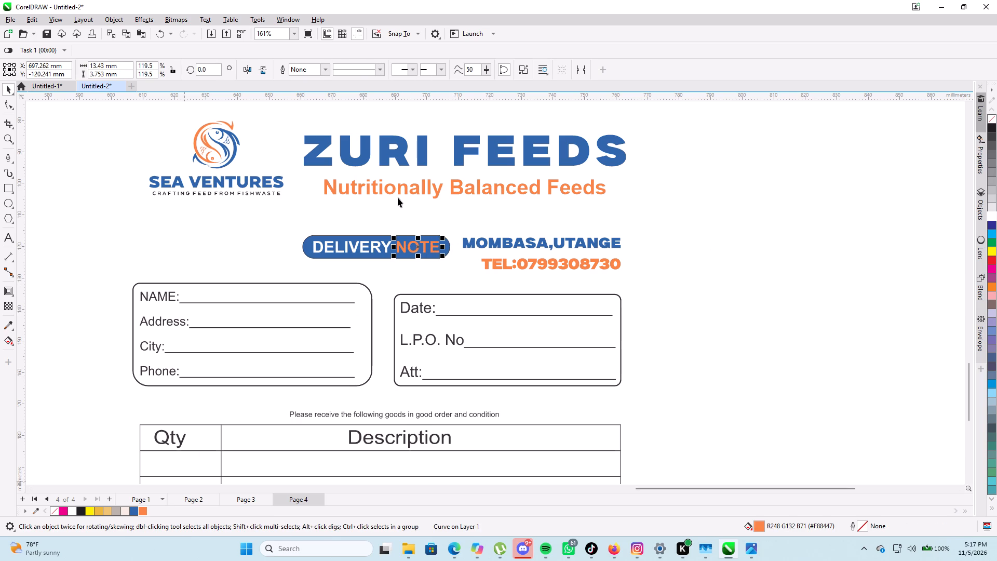
left_click(378, 247)
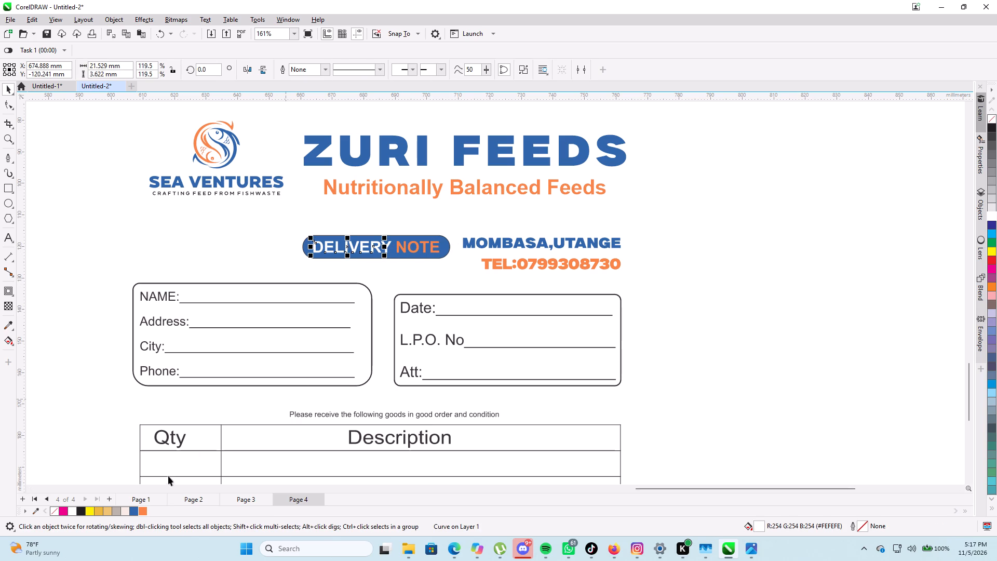
left_click(142, 514)
scroll(875, 177, "down", 4)
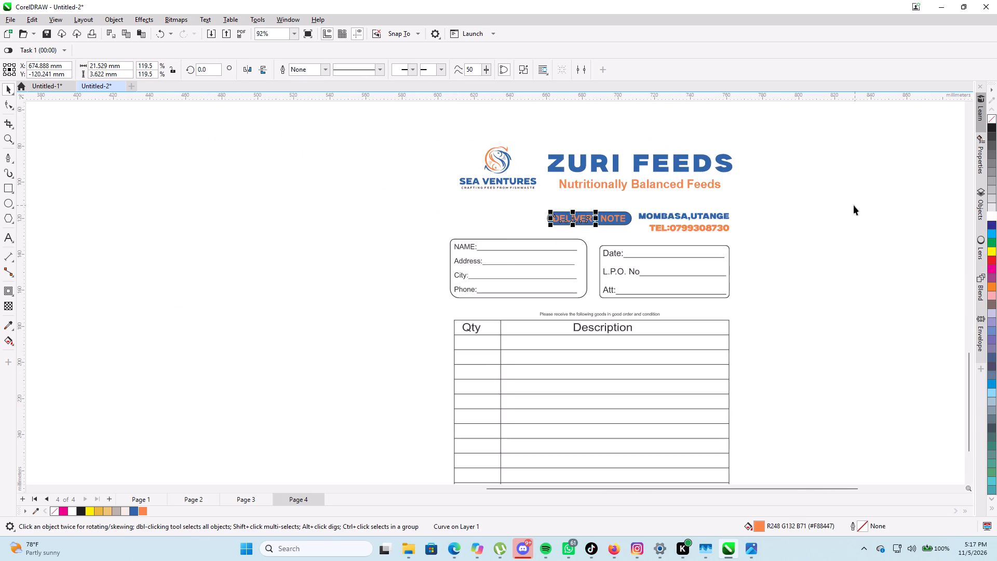
scroll(854, 205, "down", 1)
left_click(854, 205)
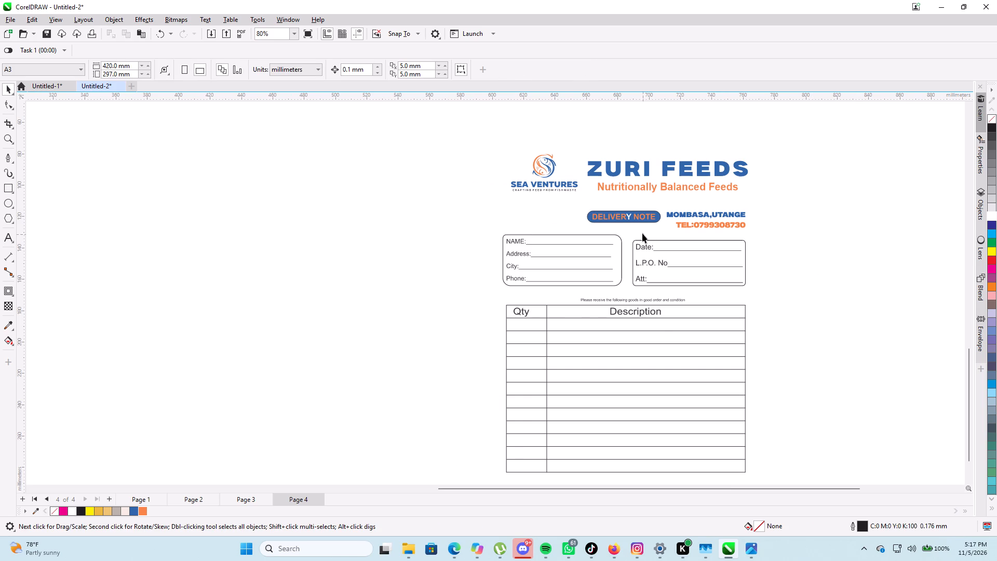
scroll(634, 225, "up", 4)
left_click(625, 210)
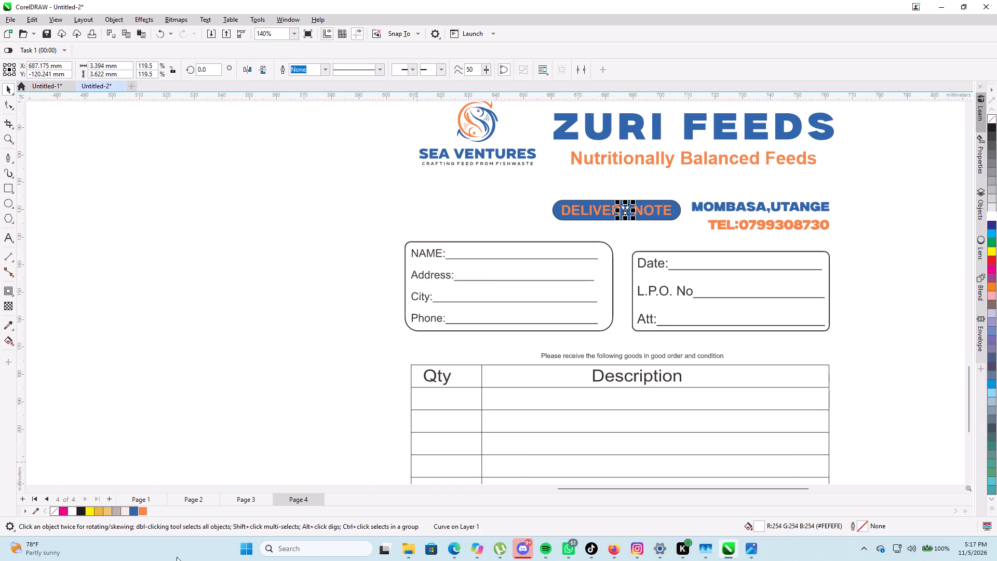
left_click(144, 510)
Move the whole third delivery note variant up closer beneath the first variant, centred at about X 682, Y -155 mm.
scroll(874, 383, "down", 5)
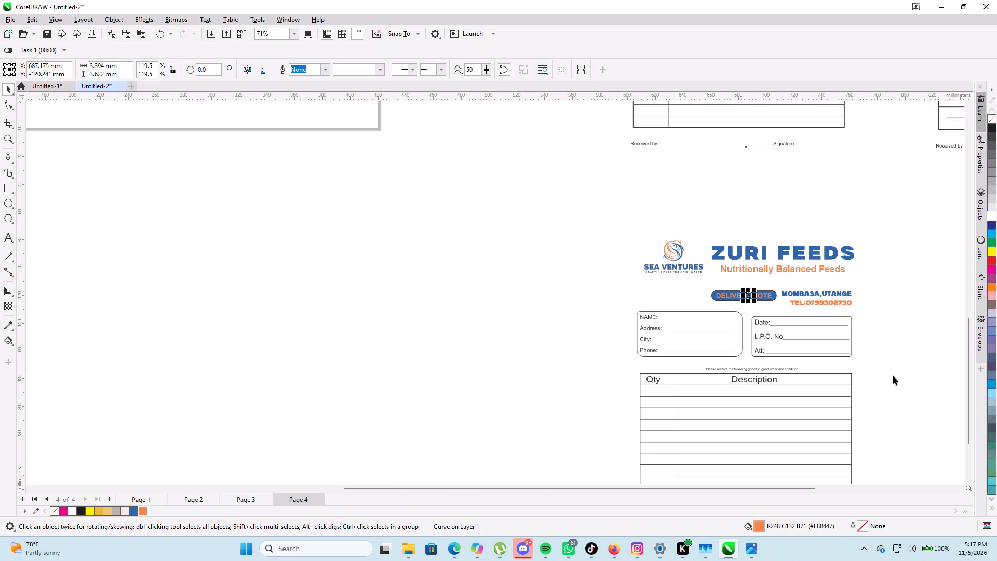
middle_click_drag(893, 376, 605, 412)
scroll(639, 340, "down", 5)
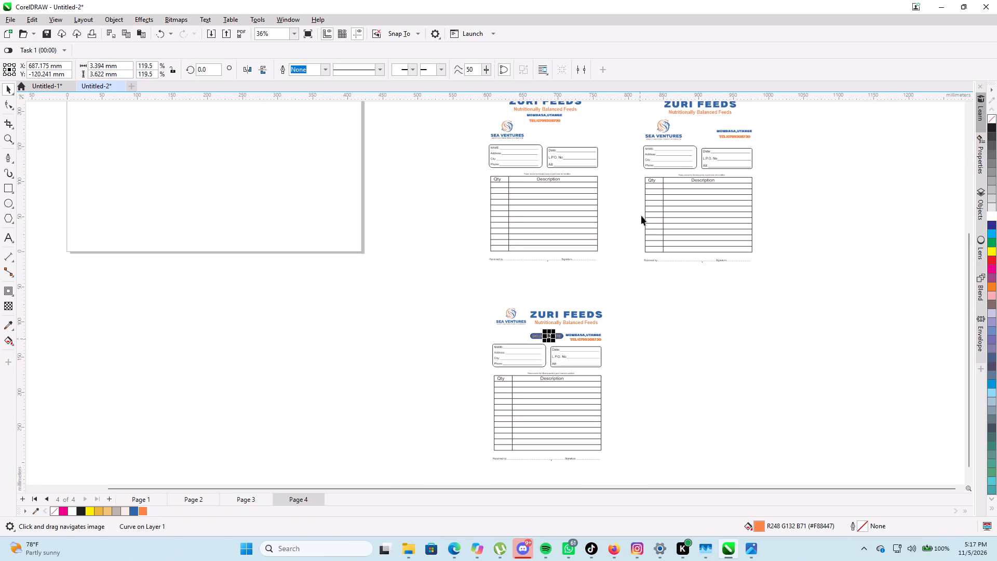
scroll(635, 144, "down", 1)
scroll(610, 286, "up", 6)
scroll(620, 279, "down", 8)
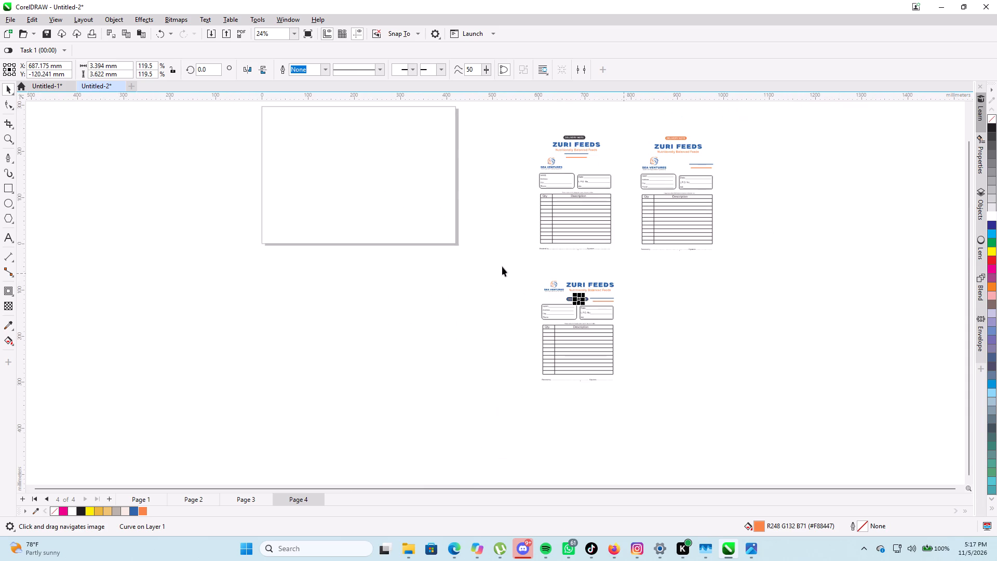
left_click_drag(502, 265, 680, 403)
left_click_drag(577, 331, 576, 317)
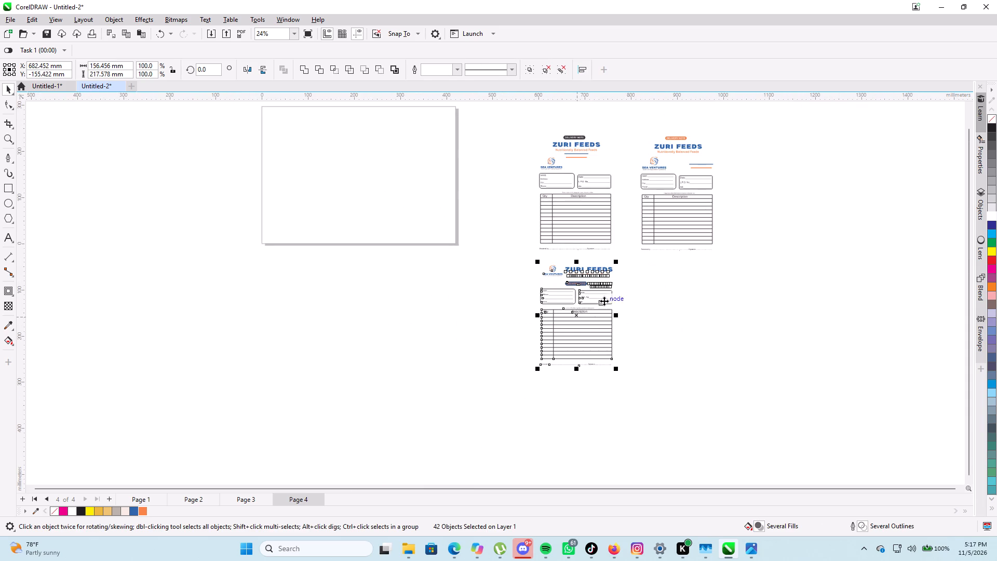
scroll(617, 278, "up", 9)
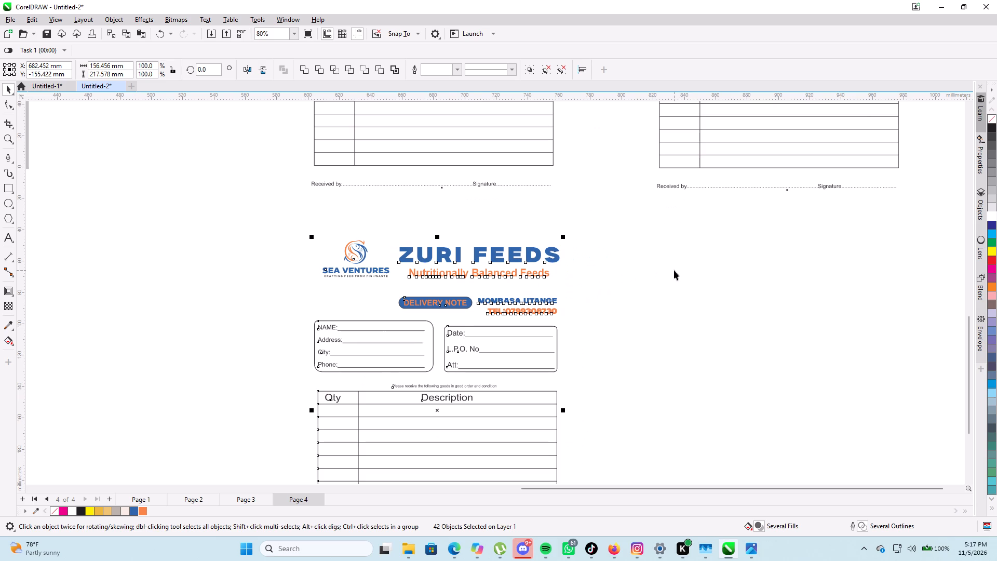
left_click(212, 279)
Move the third variant's DELIVERY NOTE badge and contact lines together up closer beneath the tagline, centred at about X 707, Y -86 mm.
scroll(501, 297, "up", 2)
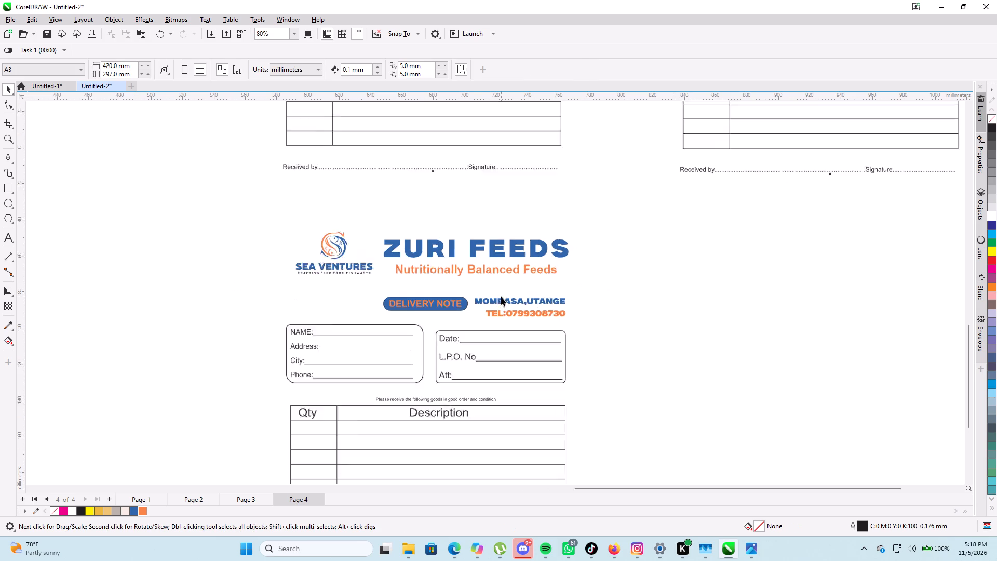
scroll(501, 297, "up", 1)
left_click_drag(187, 293, 583, 315)
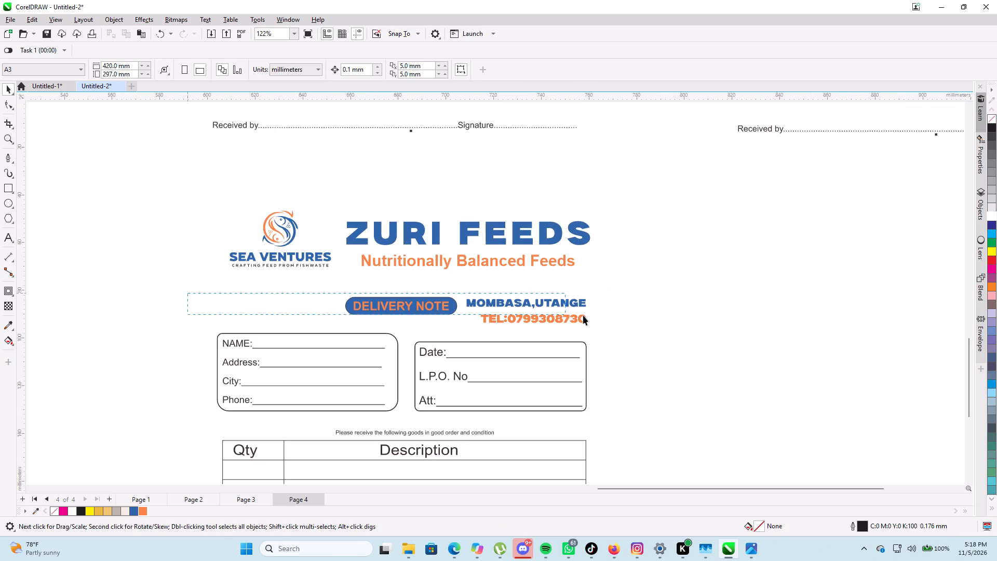
left_click_drag(583, 315, 624, 336)
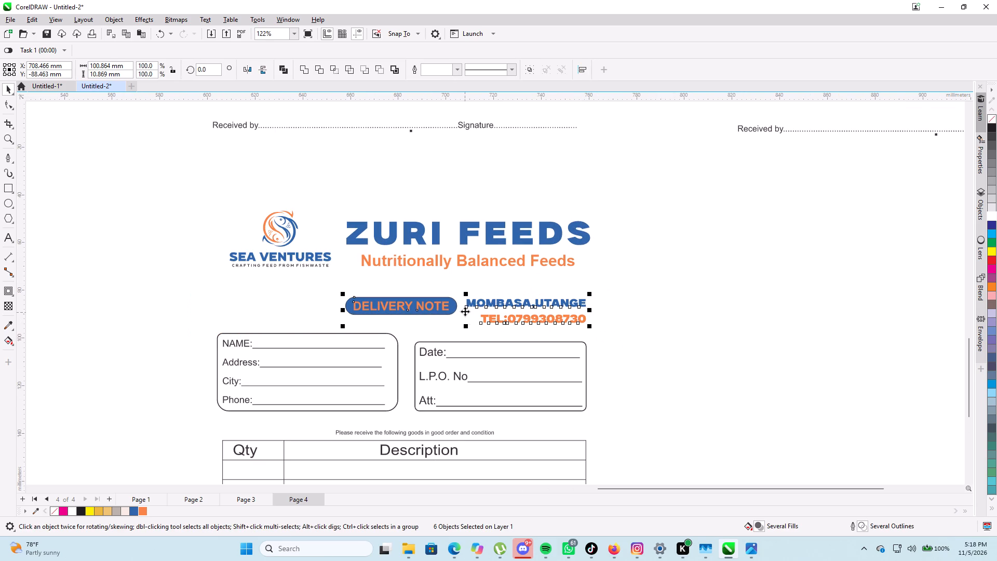
left_click_drag(465, 311, 464, 302)
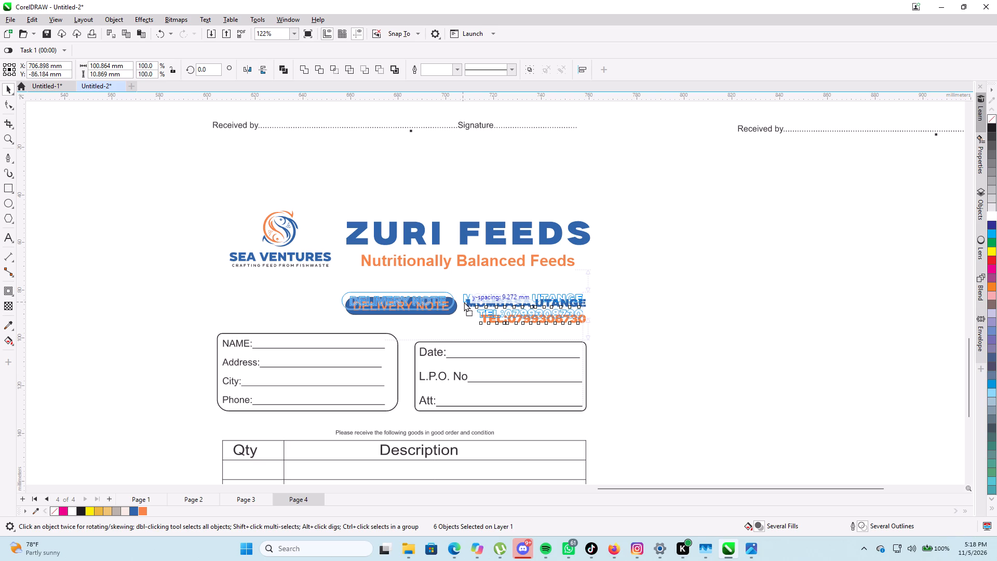
left_click_drag(464, 302, 464, 300)
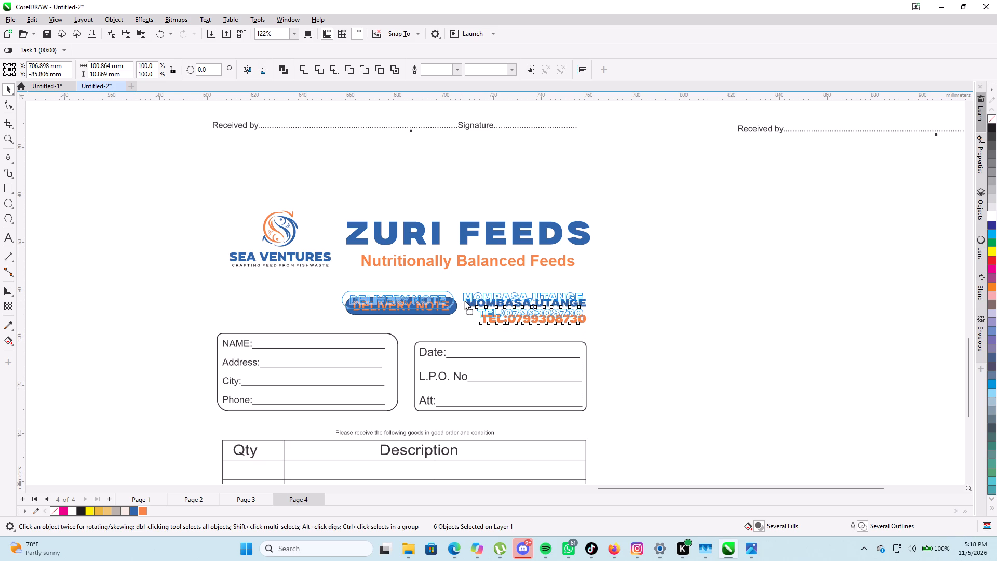
left_click_drag(464, 300, 464, 301)
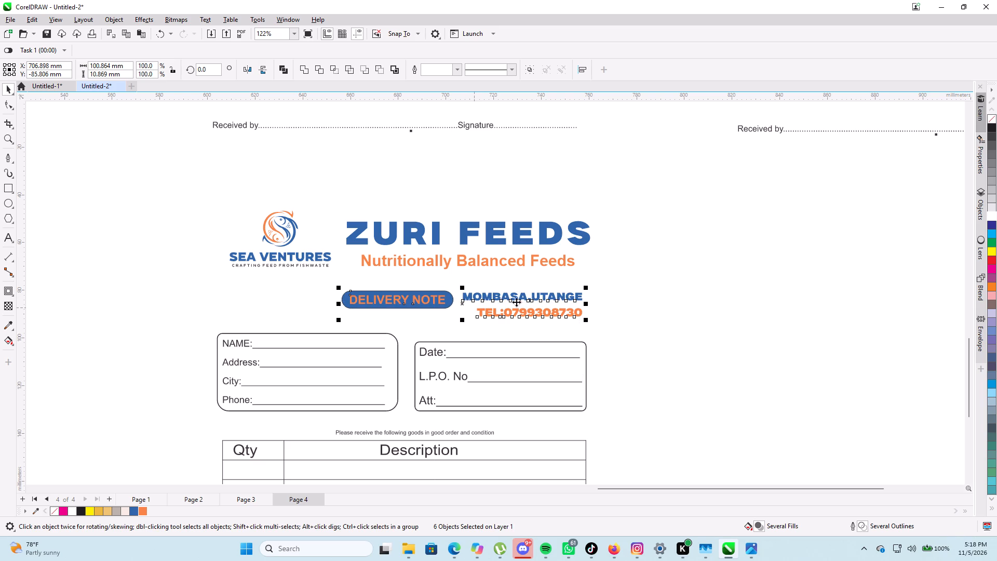
Recolour all the DELIVERY NOTE lettering in the first variant's dark badge to orange (#F88447), including the separate letter Y.
scroll(673, 267, "down", 5)
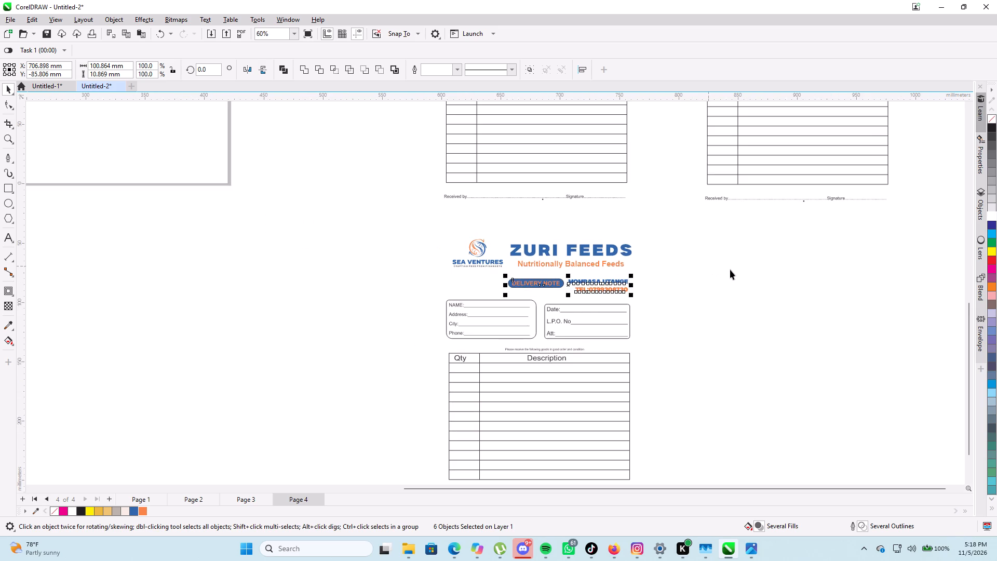
scroll(729, 271, "down", 6)
scroll(678, 111, "up", 4)
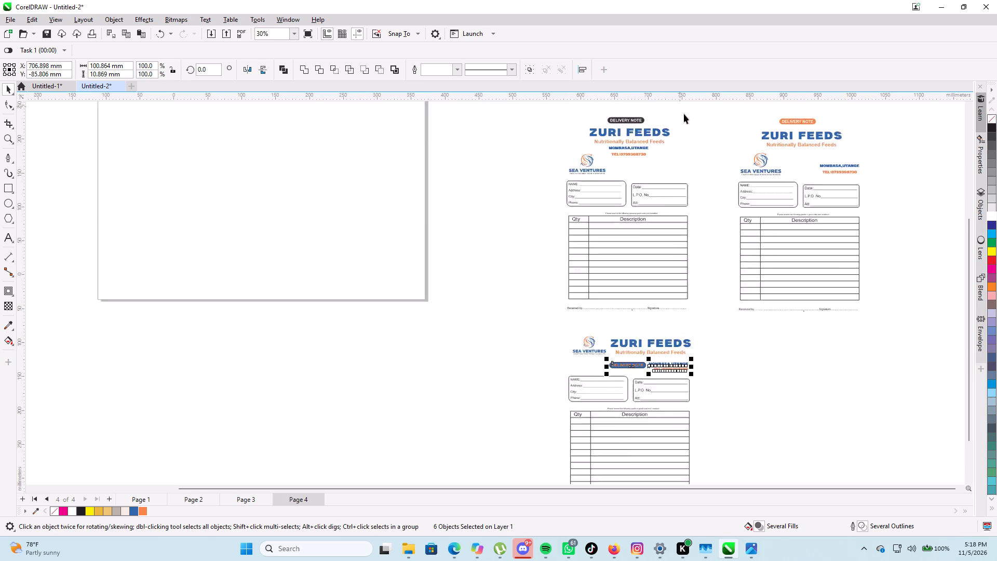
scroll(684, 114, "up", 4)
scroll(599, 124, "up", 4)
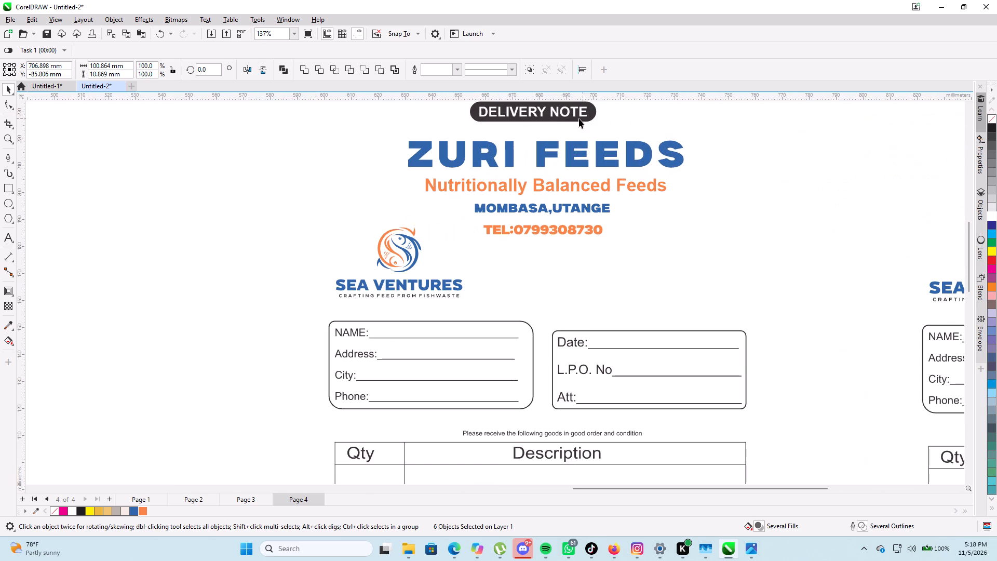
left_click(557, 113)
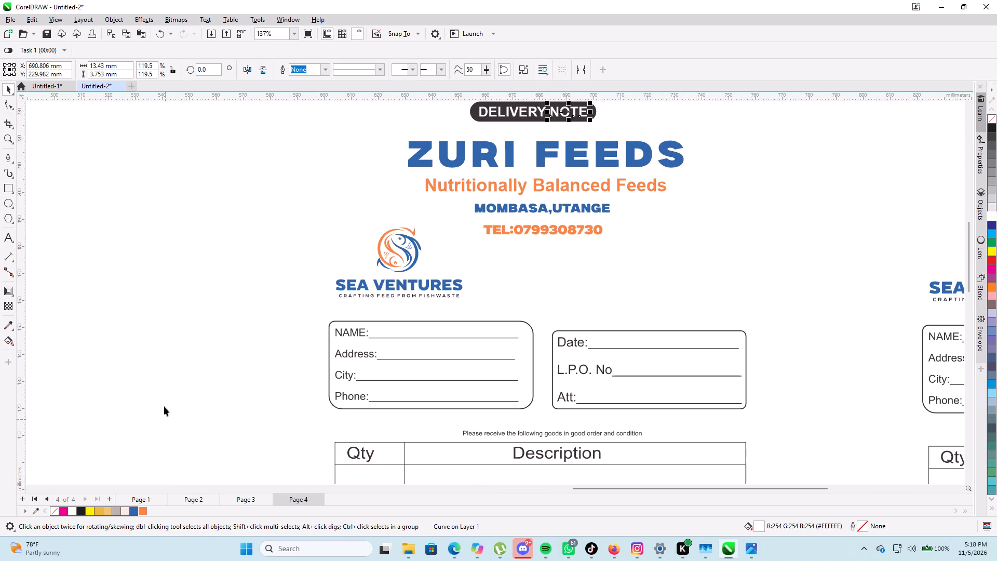
left_click(142, 513)
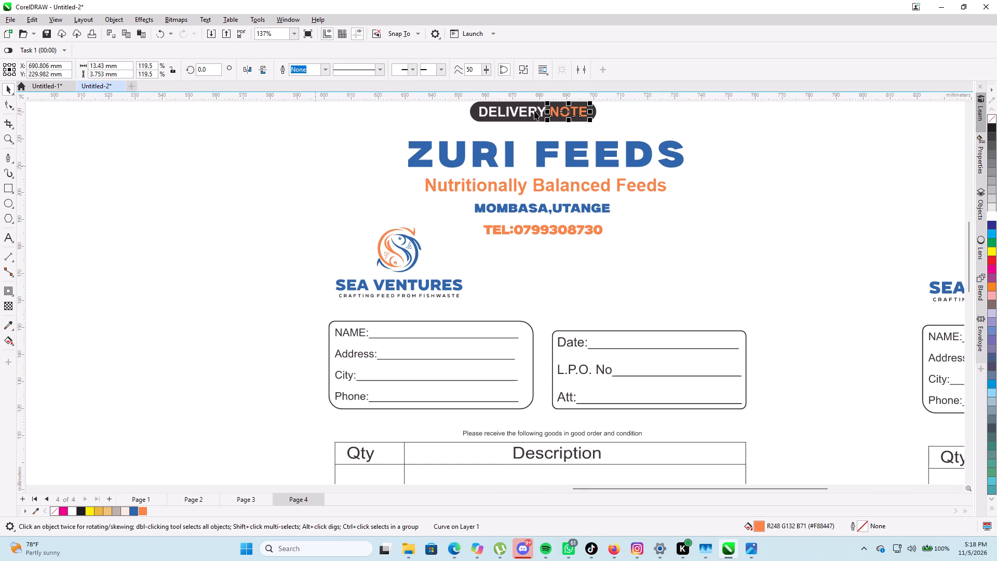
scroll(536, 108, "up", 4)
left_click(529, 115)
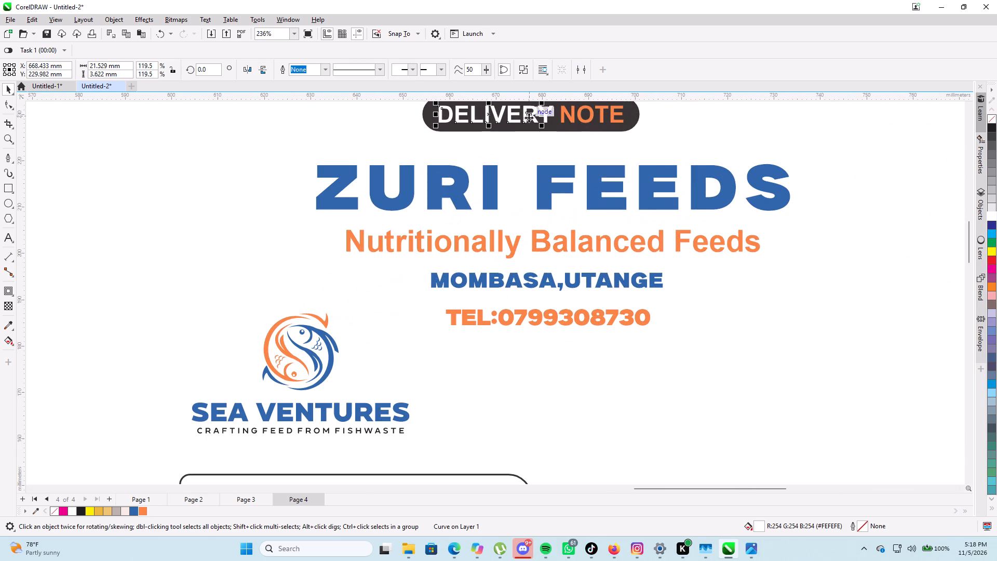
left_click(140, 510)
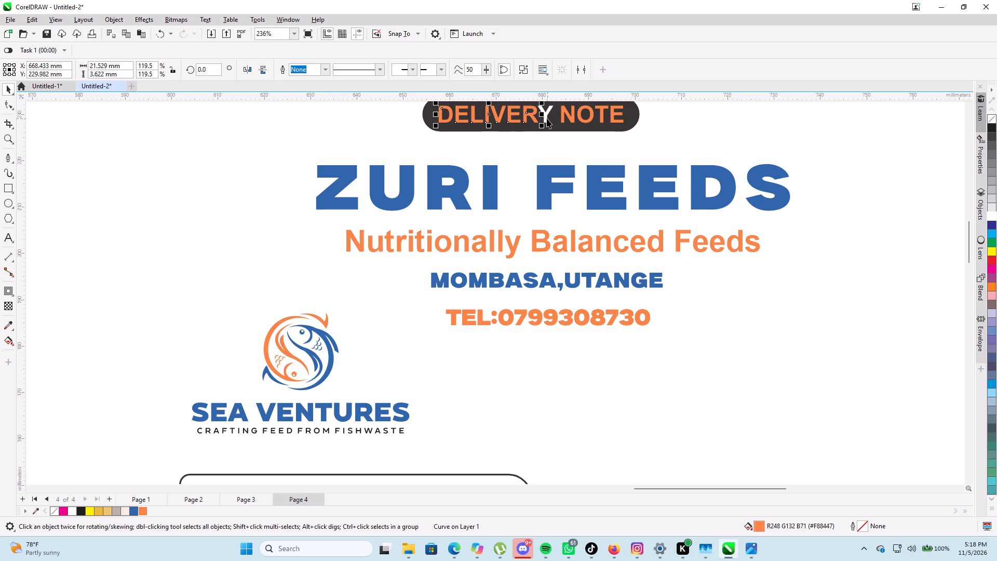
left_click(547, 118)
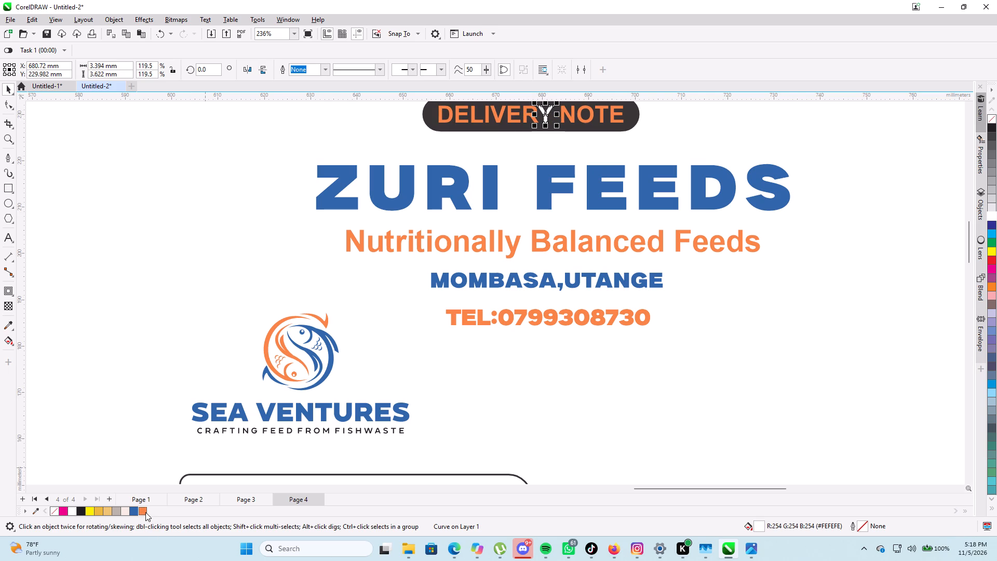
left_click(145, 512)
Review the three delivery note variants side by side, checking their header layouts, badge colours and overall arrangement.
scroll(550, 449, "down", 6)
scroll(597, 441, "down", 4)
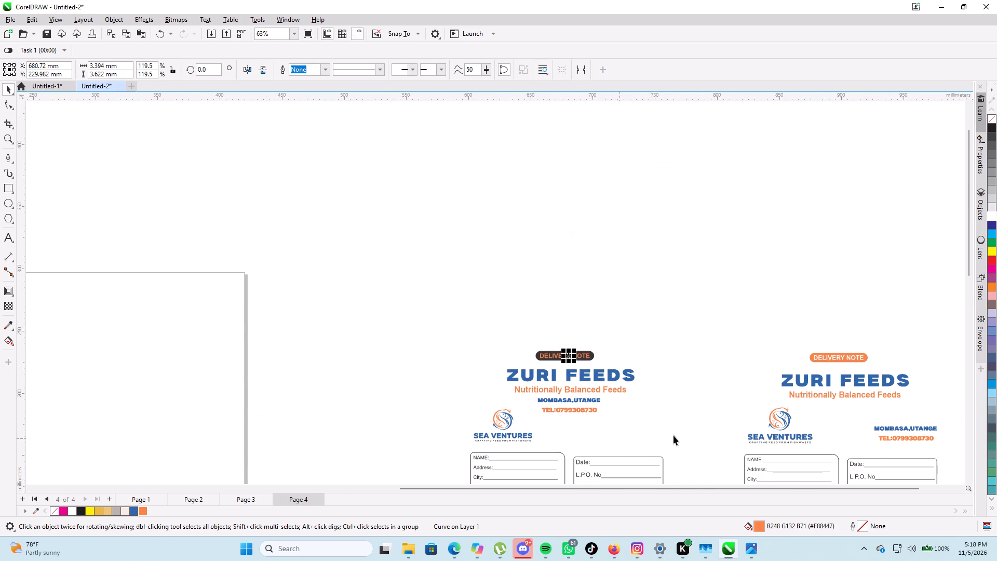
scroll(800, 406, "down", 3)
middle_click_drag(918, 423, 863, 313)
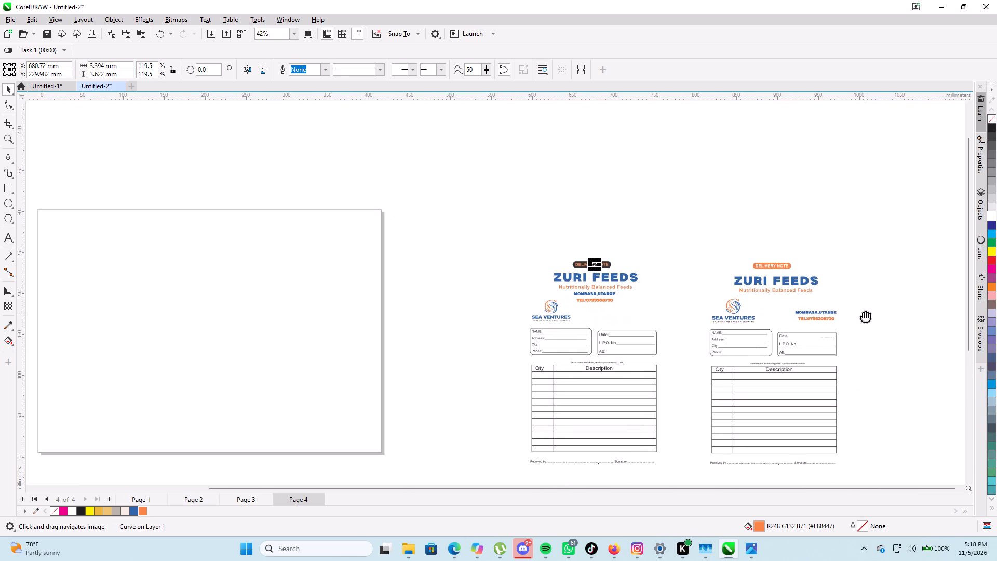
middle_click_drag(863, 313, 858, 307)
middle_click_drag(892, 350, 888, 277)
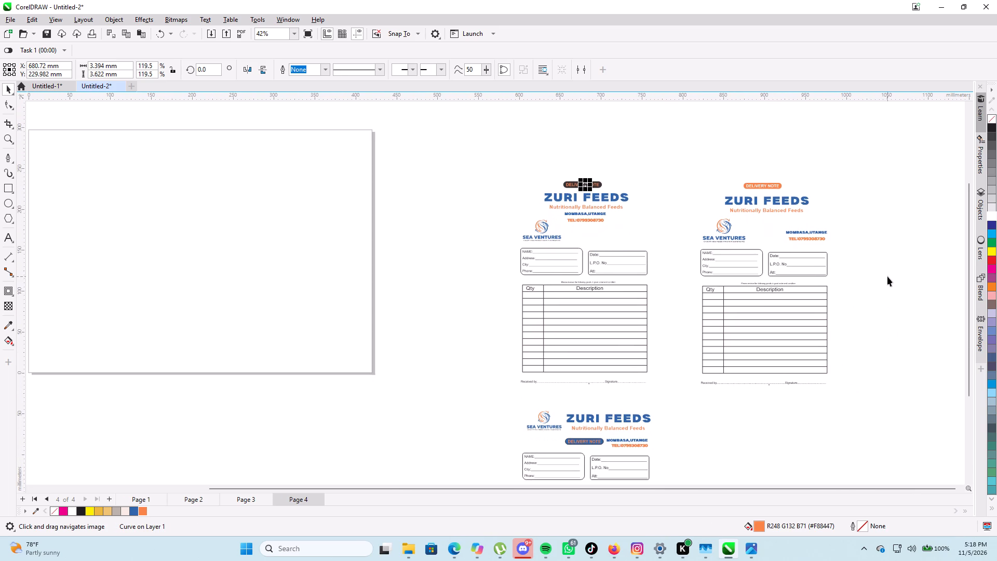
scroll(887, 283, "down", 4)
scroll(836, 395, "up", 5)
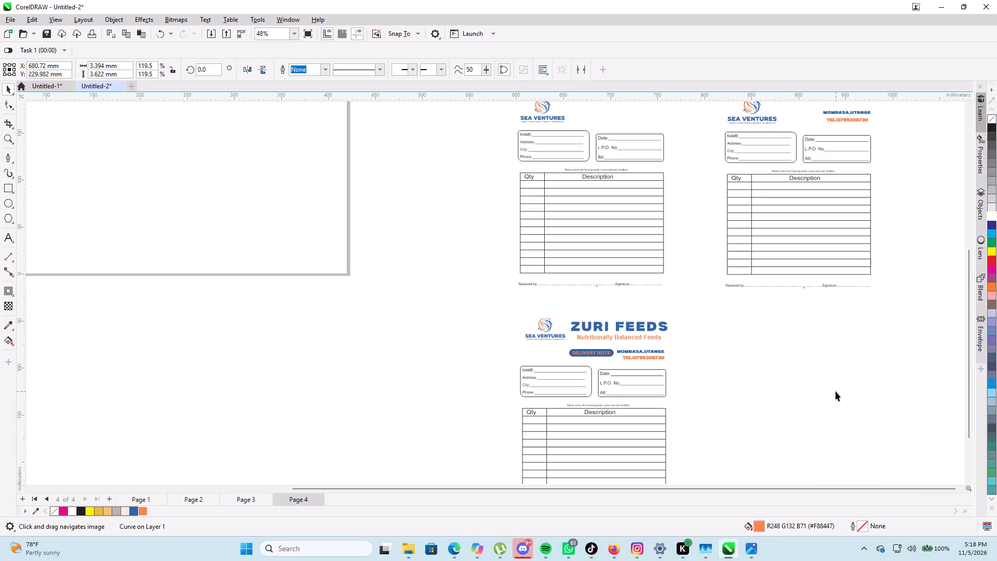
scroll(836, 391, "down", 4)
middle_click_drag(836, 390, 805, 356)
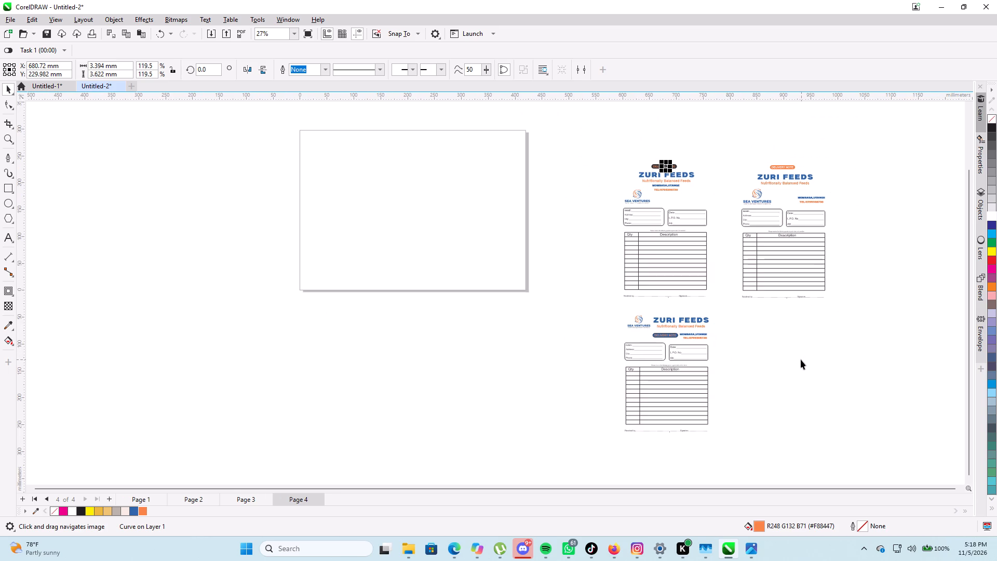
scroll(800, 360, "up", 5)
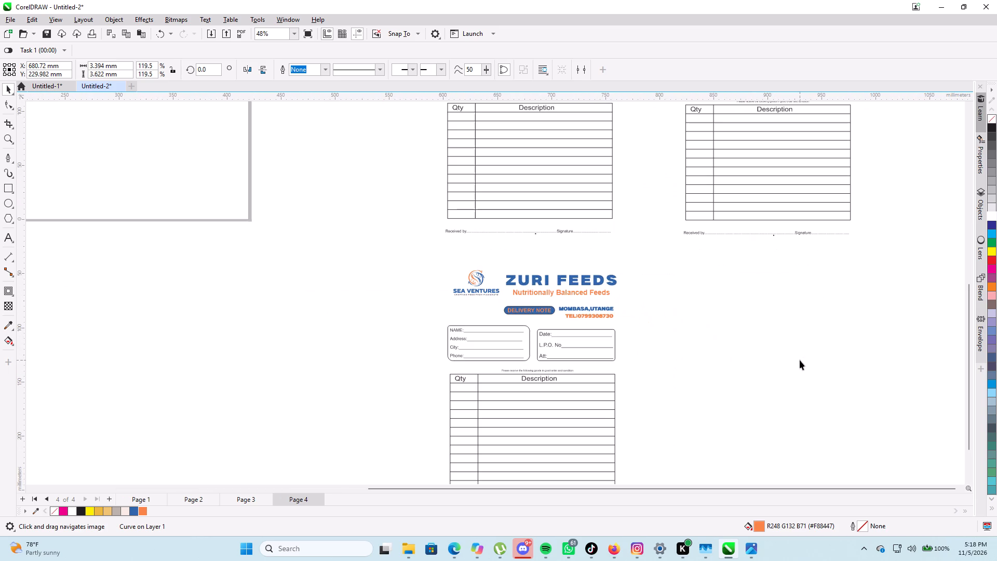
scroll(800, 360, "up", 3)
scroll(801, 360, "down", 7)
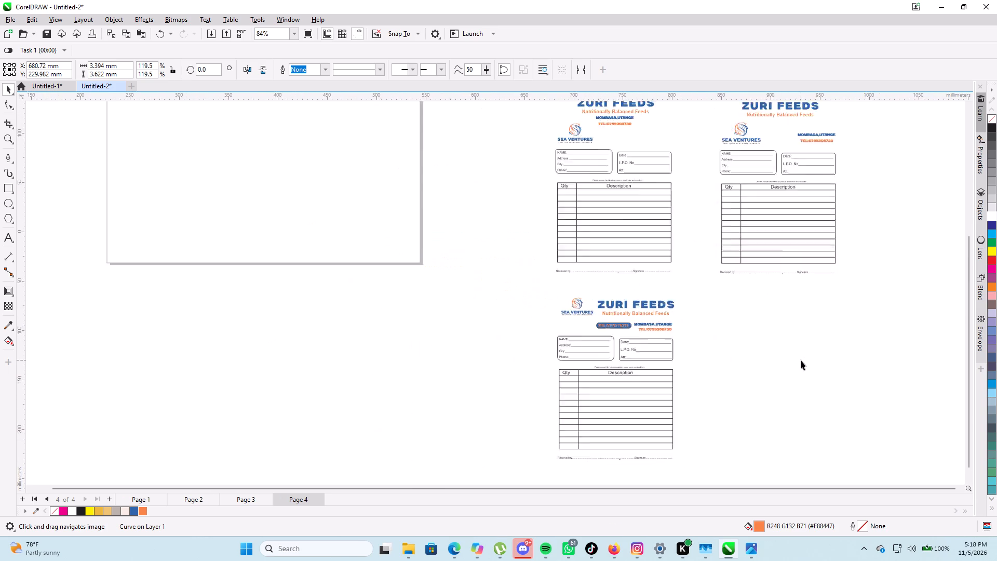
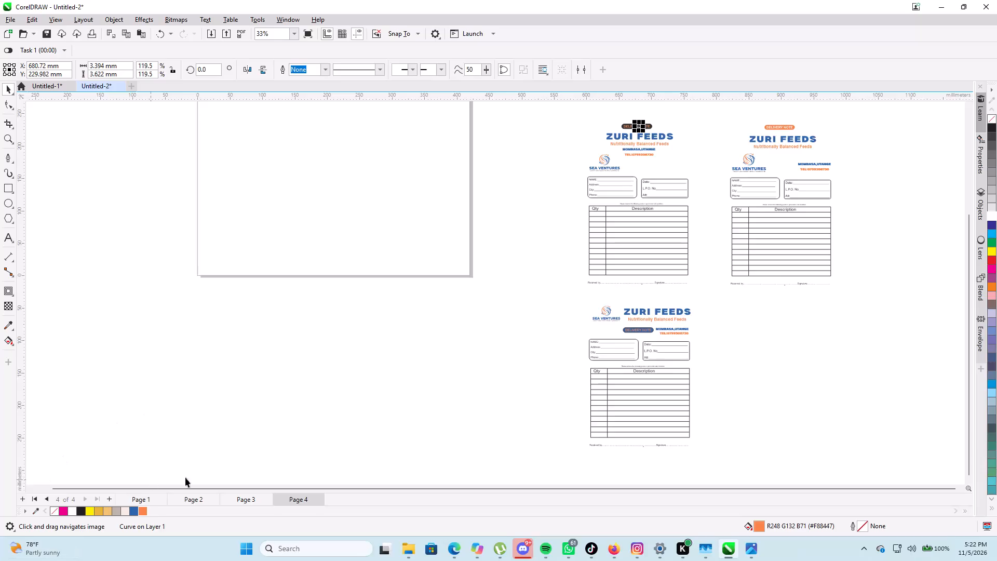
Review the three delivery note variants up close and side by side, comparing their headers, badges and form layouts.
scroll(678, 393, "up", 5)
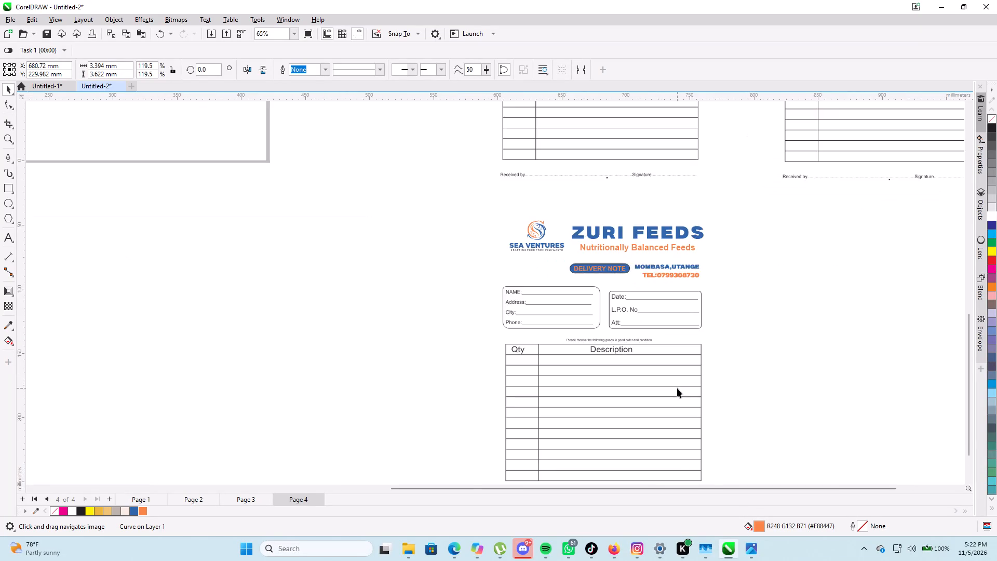
scroll(677, 388, "up", 5)
scroll(677, 388, "down", 6)
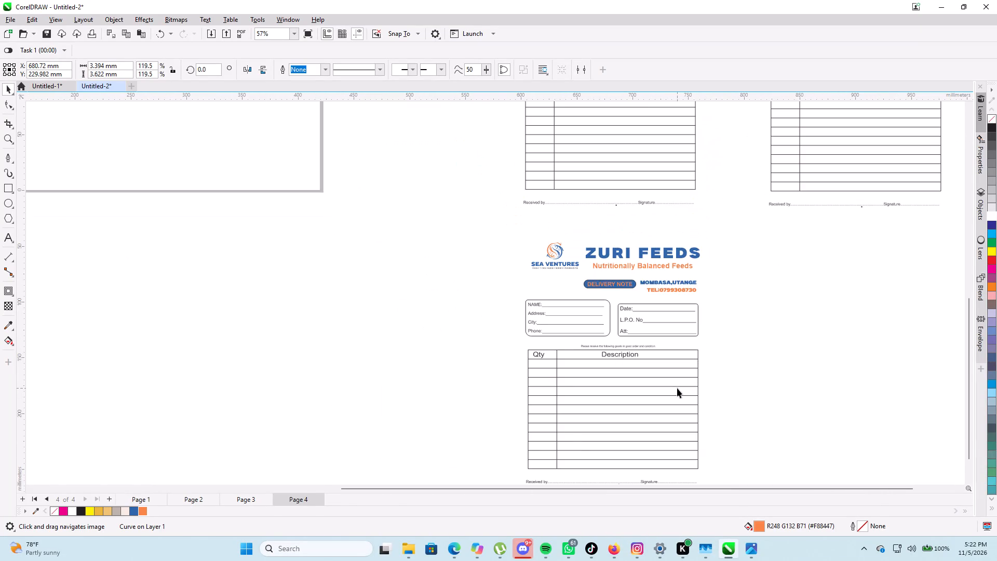
scroll(677, 388, "down", 6)
scroll(677, 388, "up", 3)
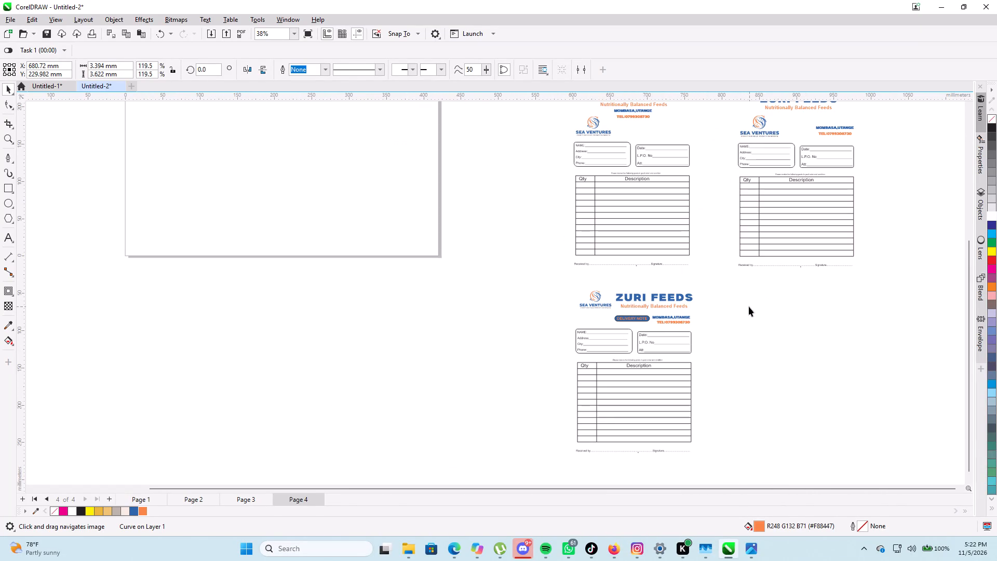
left_click(749, 306)
scroll(760, 305, "down", 5)
scroll(749, 221, "up", 5)
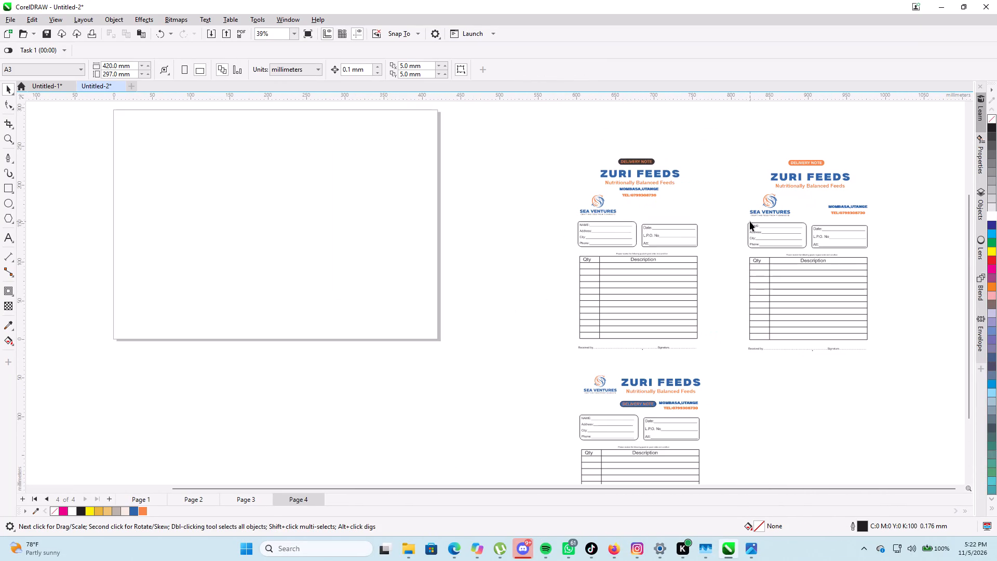
scroll(750, 222, "up", 2)
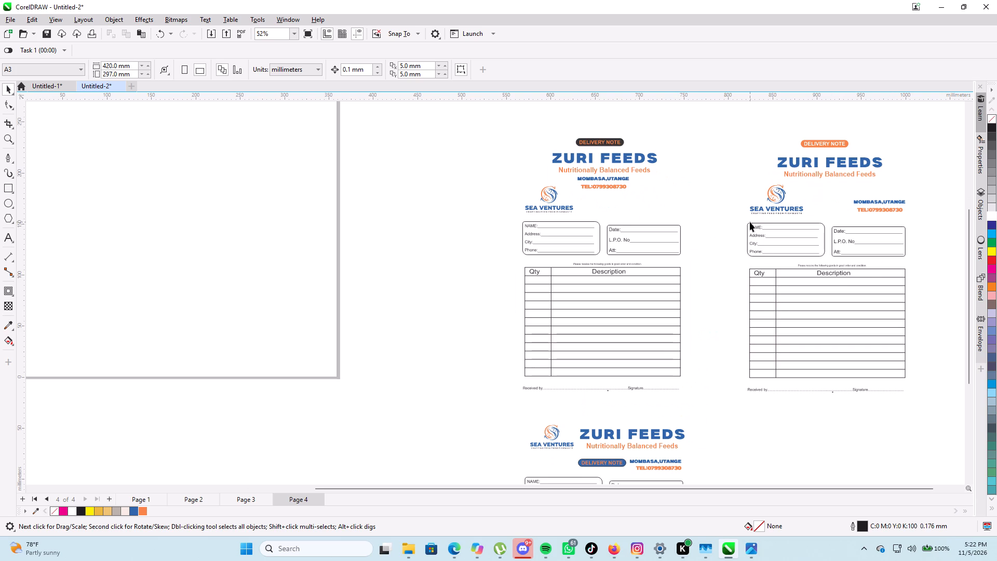
scroll(750, 222, "up", 2)
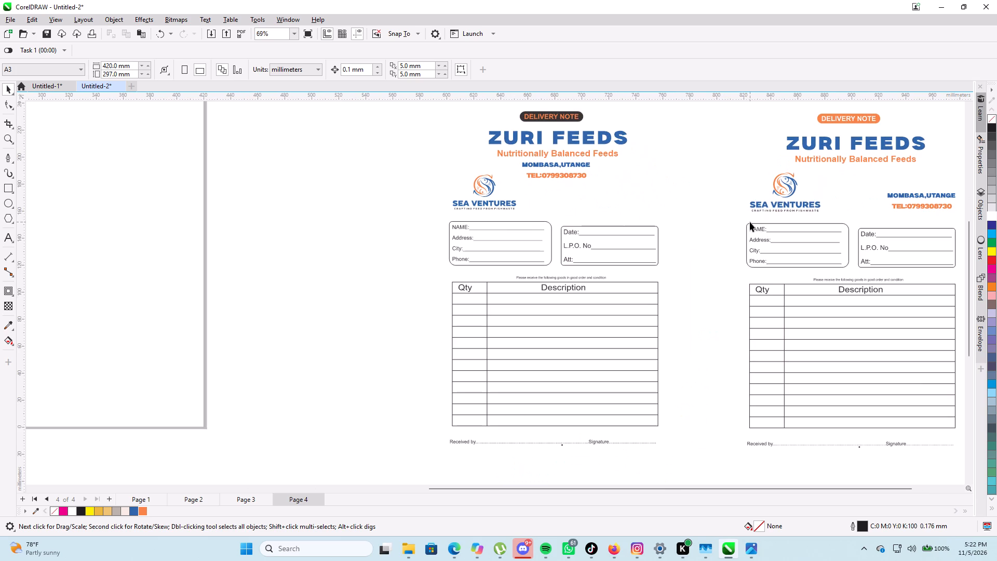
scroll(750, 222, "down", 4)
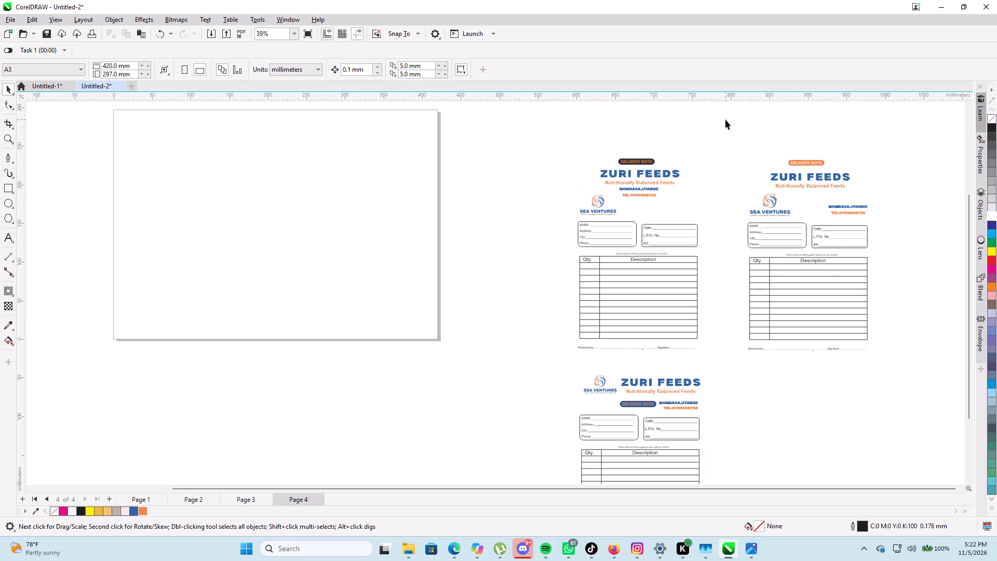
scroll(739, 162, "up", 6)
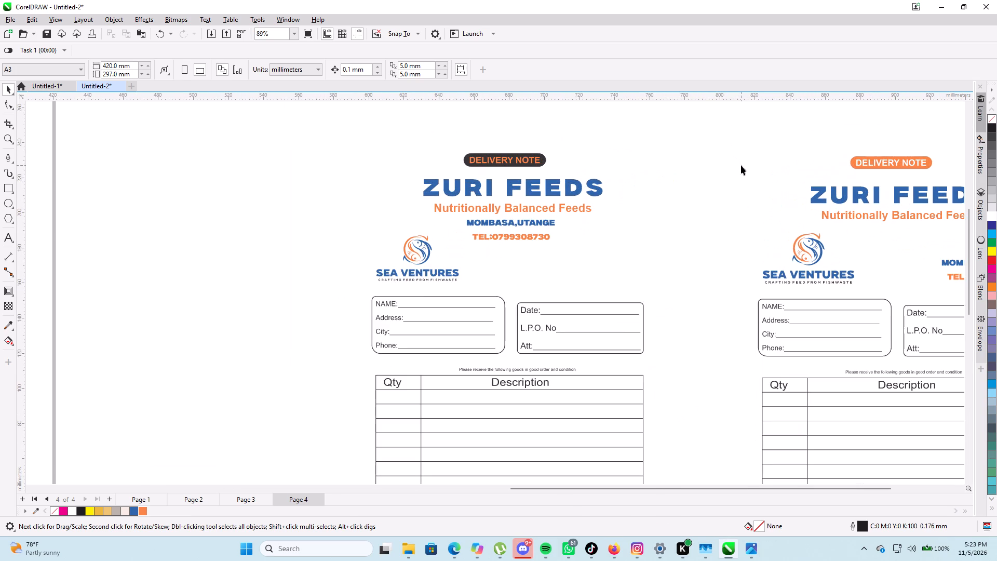
scroll(752, 171, "down", 1)
scroll(885, 189, "down", 1)
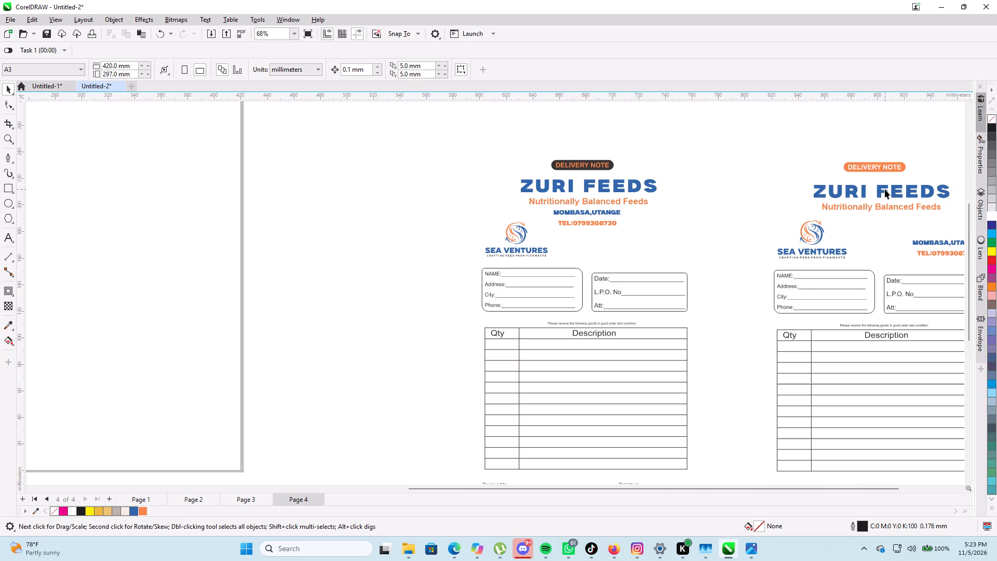
Duplicate the complete second delivery note variant and place the copy beneath it, centred at about X 883, Y -161 mm.
middle_click_drag(933, 152, 836, 127)
scroll(920, 177, "down", 1)
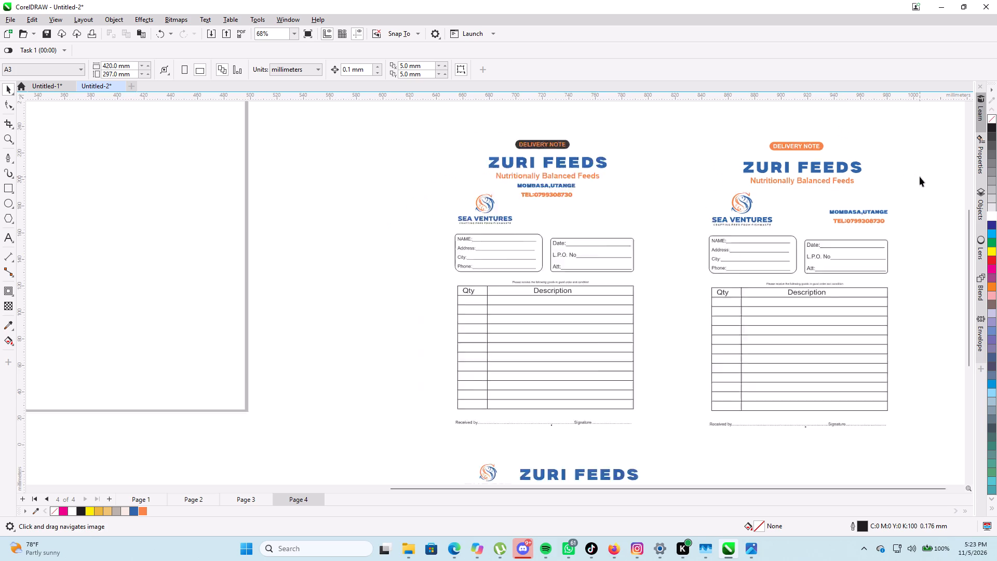
scroll(920, 177, "down", 4)
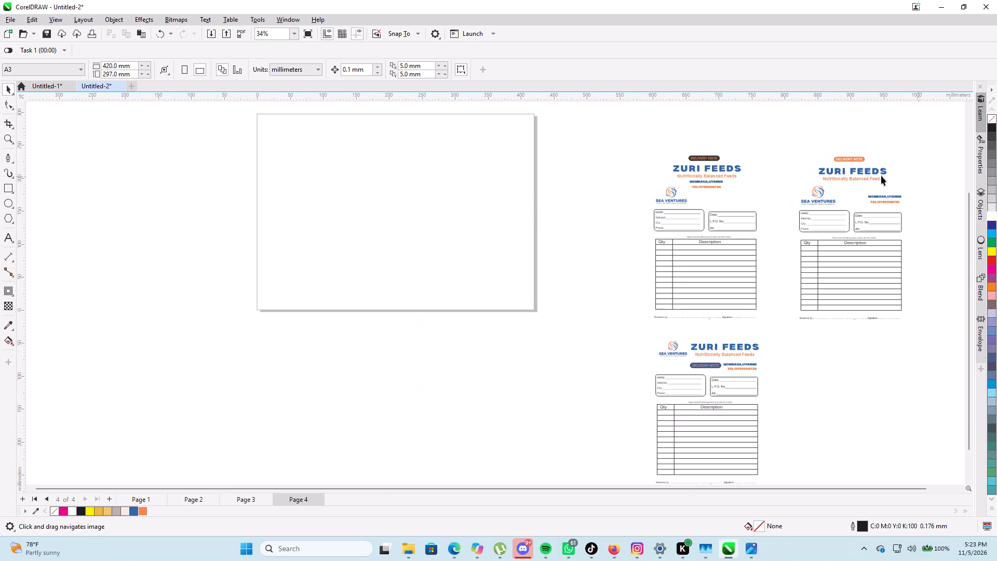
left_click_drag(799, 114, 920, 365)
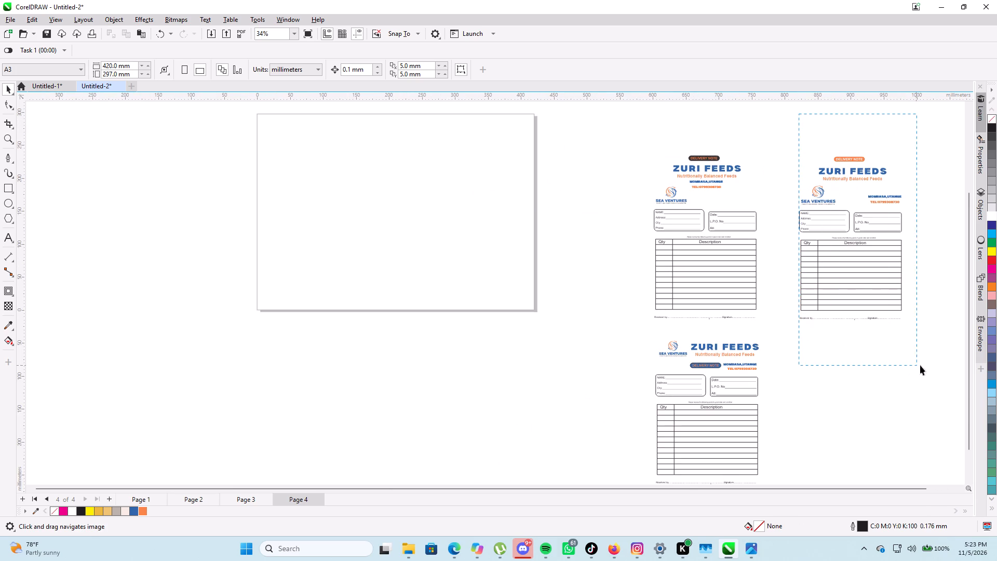
left_click_drag(920, 365, 929, 363)
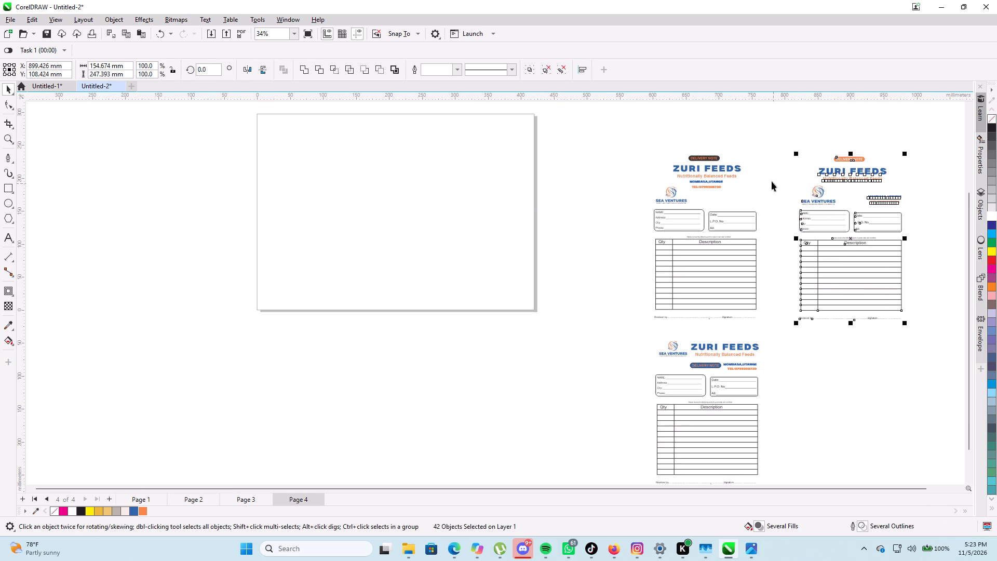
left_click(769, 175)
left_click_drag(776, 150, 924, 350)
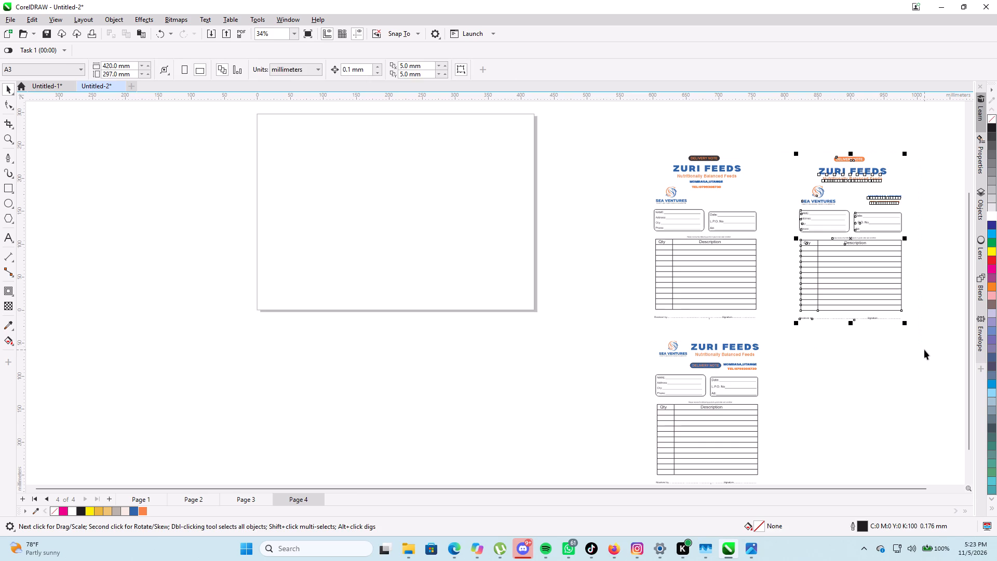
key("ctrl+d")
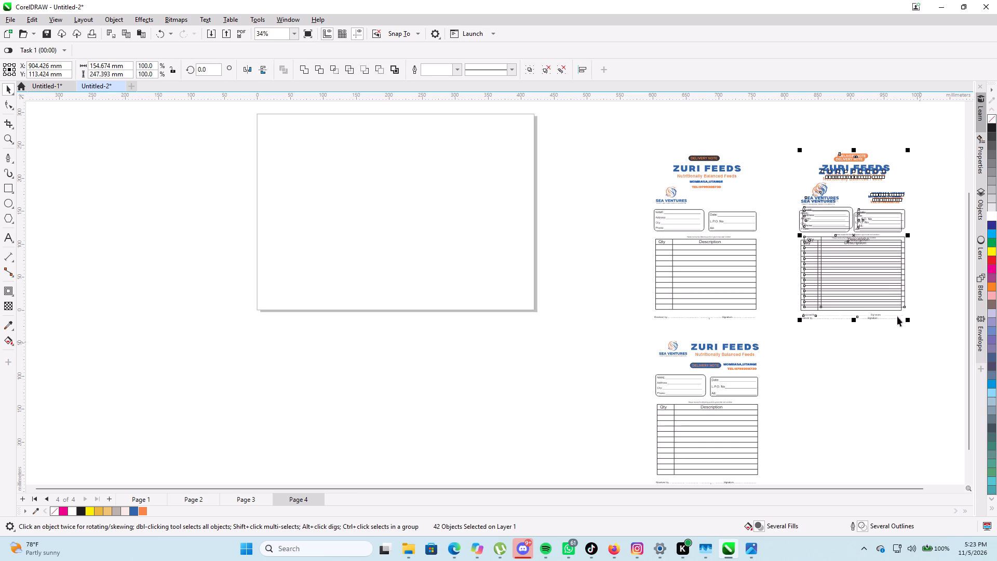
left_click(856, 234)
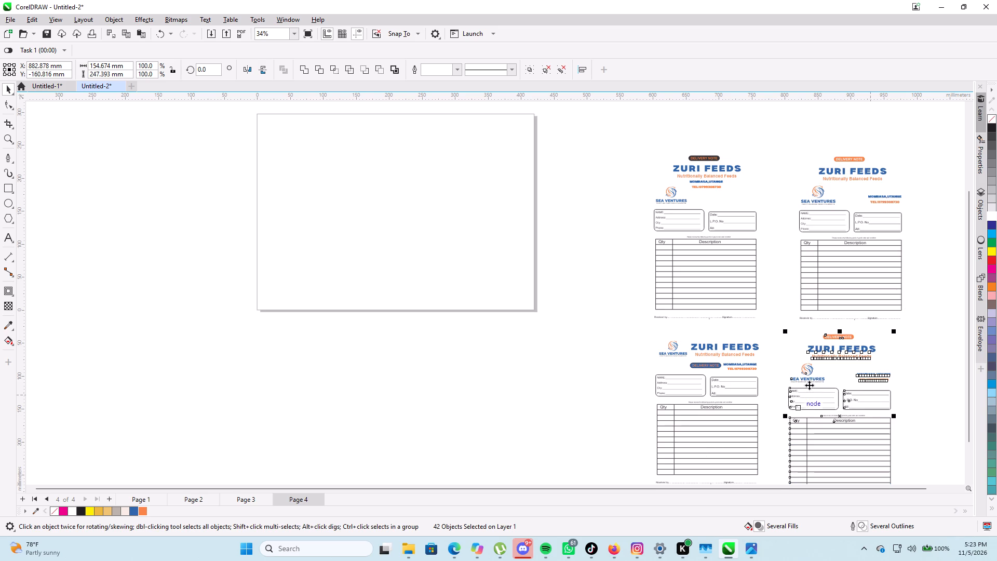
Move the whole third delivery note variant slightly lower beneath the first, centred at about X 678, Y -172 mm.
middle_click_drag(553, 368, 475, 275)
scroll(855, 335, "up", 1)
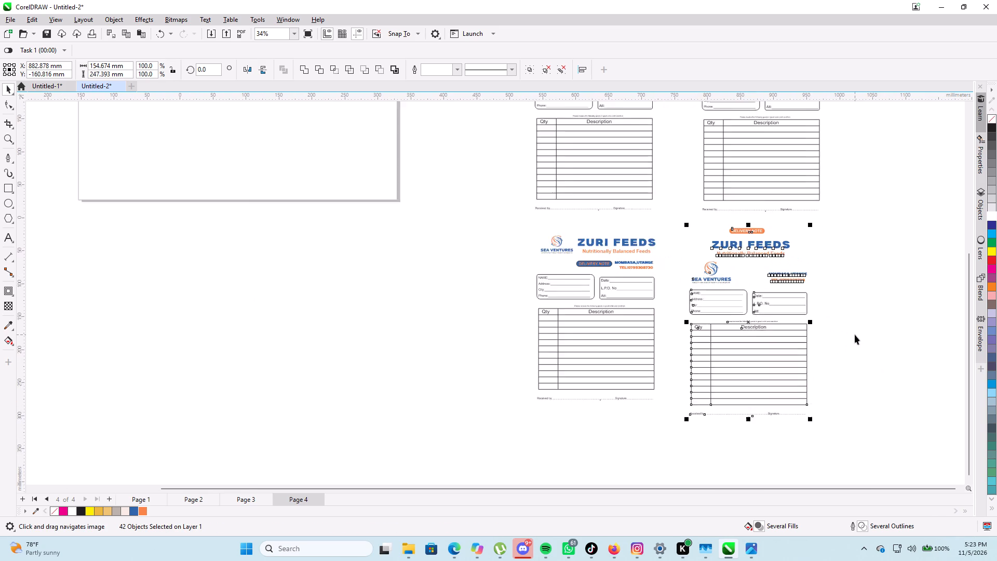
scroll(855, 335, "up", 1)
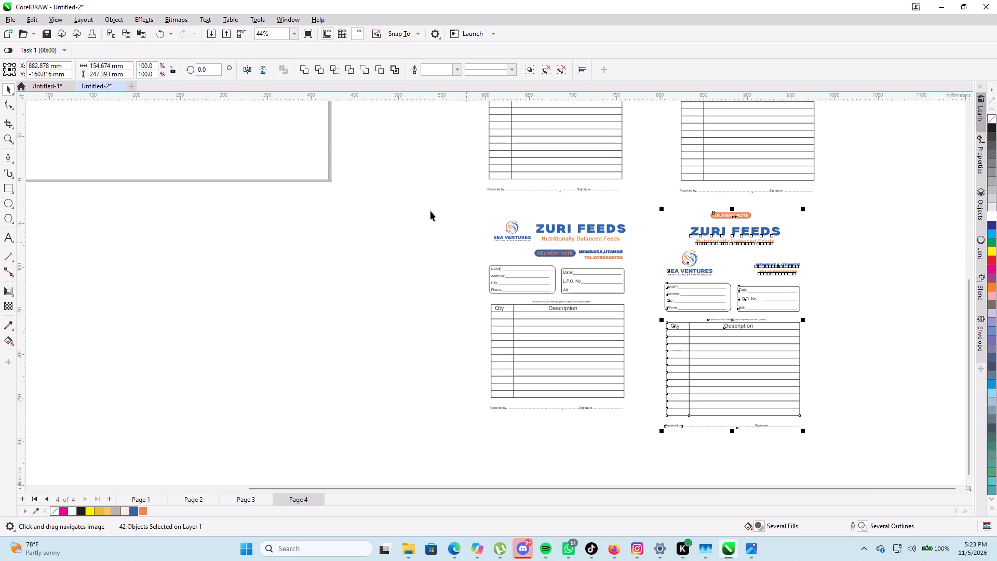
left_click_drag(426, 202, 656, 418)
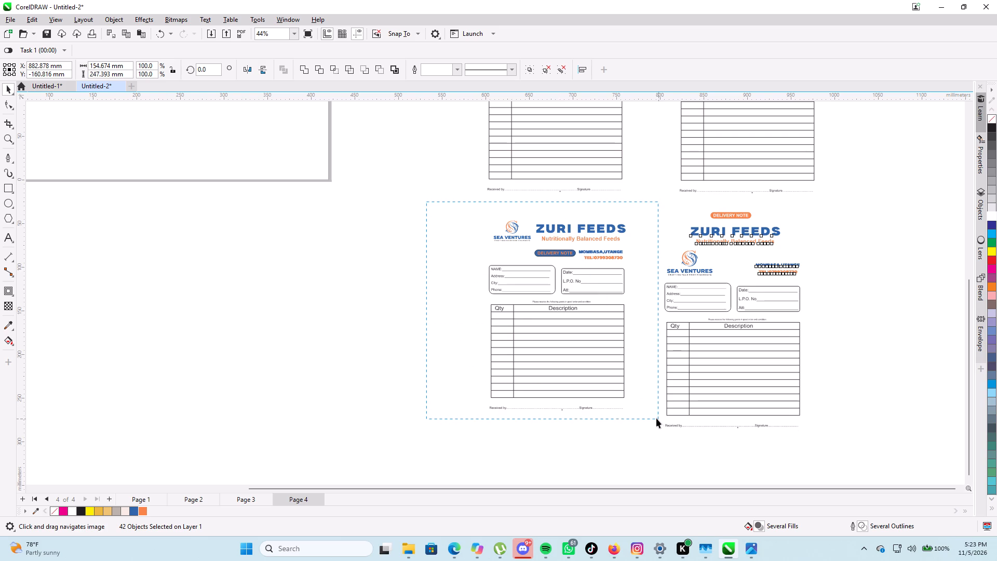
left_click_drag(656, 418, 650, 418)
left_click_drag(556, 316, 555, 323)
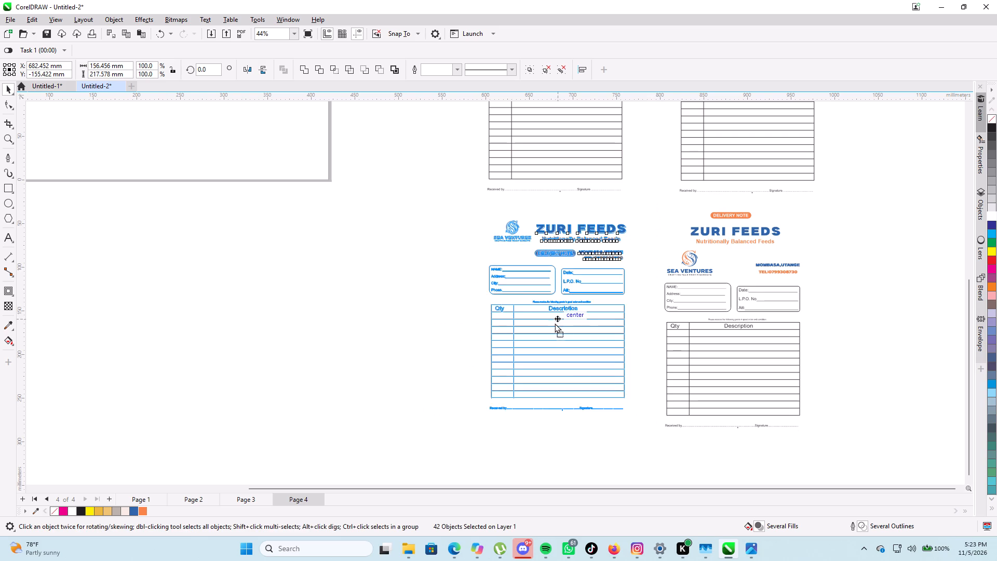
left_click_drag(555, 323, 554, 332)
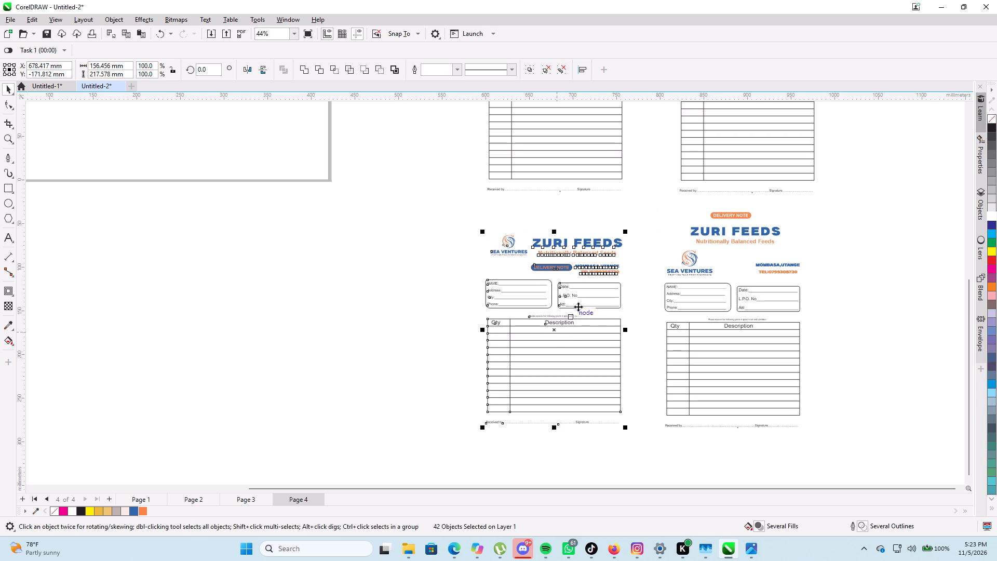
Move the third variant's blue DELIVERY NOTE badge above the ZURI FEEDS title, centred at about X 683, Y -43 mm.
scroll(591, 214, "up", 3)
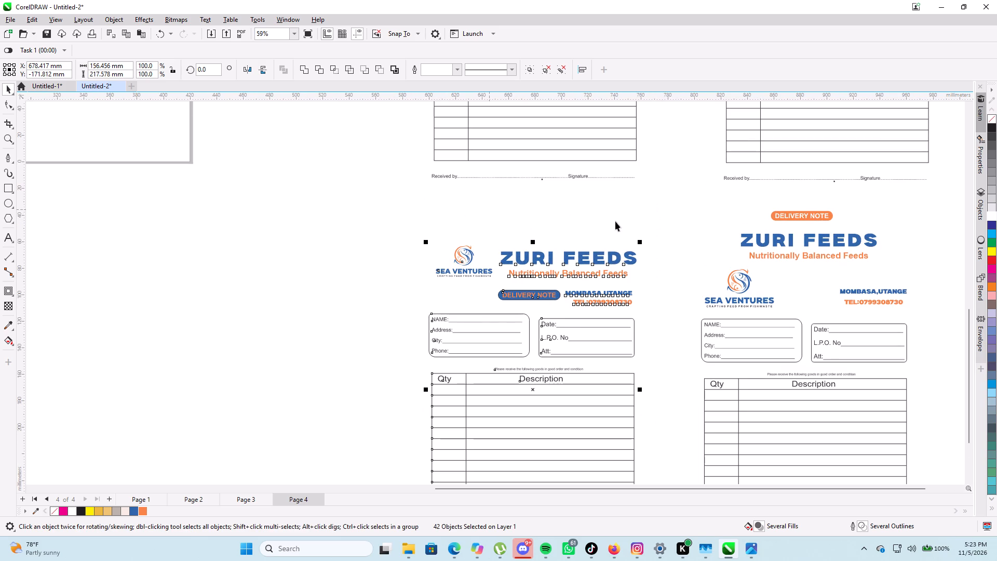
left_click(412, 205)
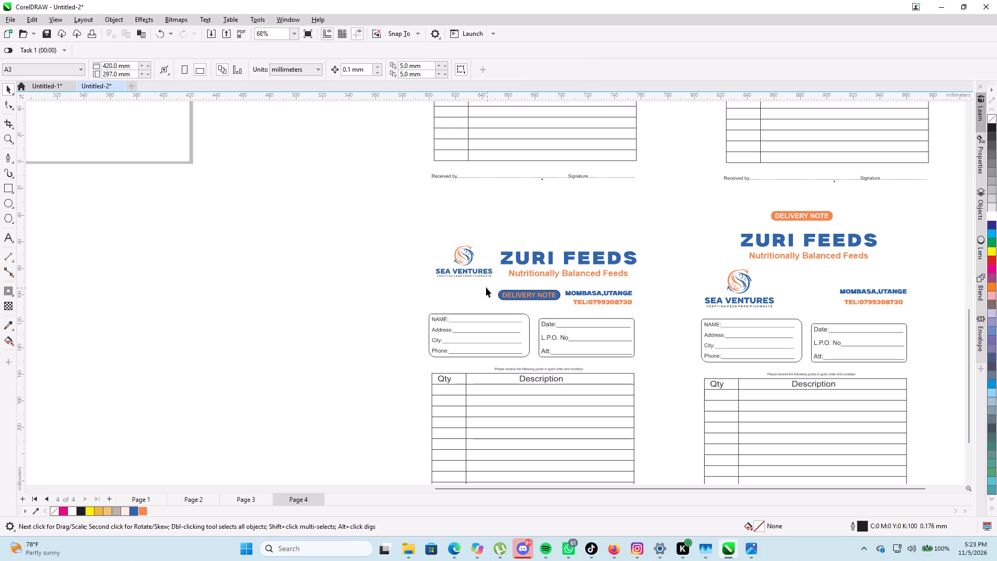
left_click_drag(400, 278, 488, 288)
left_click_drag(488, 288, 563, 309)
left_click_drag(527, 297, 527, 267)
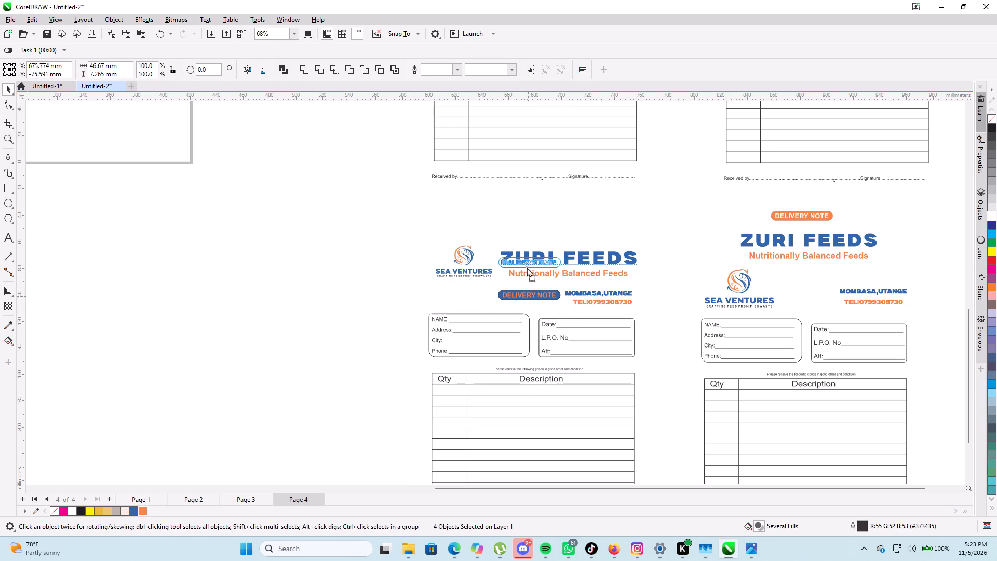
left_click_drag(527, 267, 536, 220)
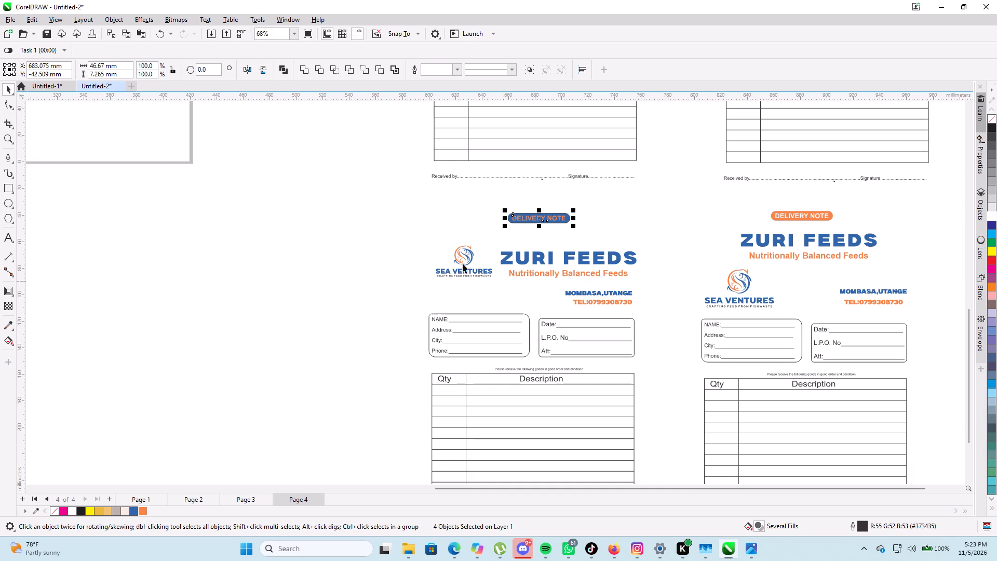
Lower the third variant's Sea Ventures logo towards the customer details box and enlarge it to about 53.5 × 29.7 mm.
left_click(467, 267)
left_click(468, 257)
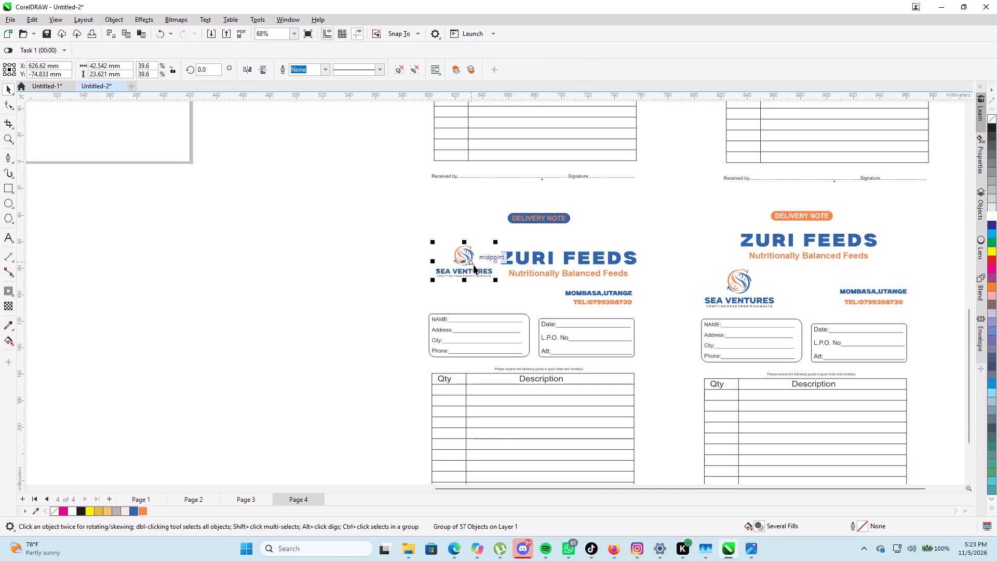
left_click_drag(464, 258, 465, 283)
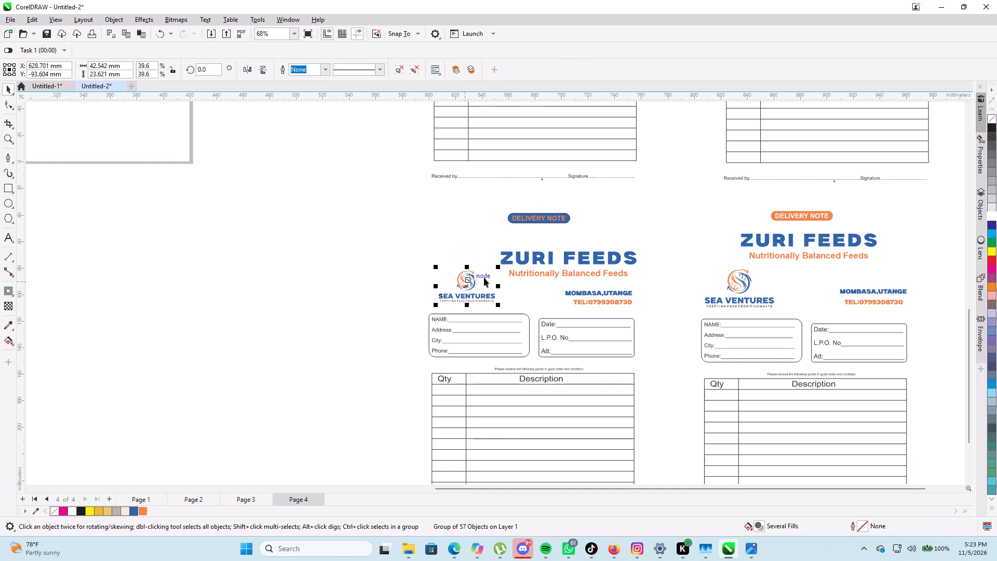
left_click_drag(501, 267, 517, 252)
Position the enlarged Sea Ventures logo just above the third variant's customer details box, centred at about X 629, Y -94 mm.
left_click_drag(473, 283, 470, 279)
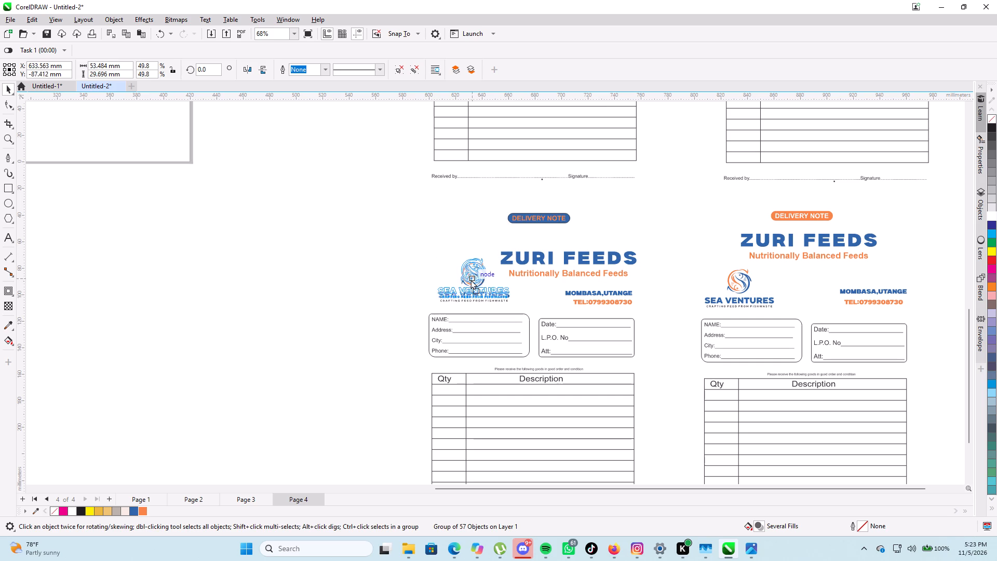
left_click_drag(470, 279, 468, 277)
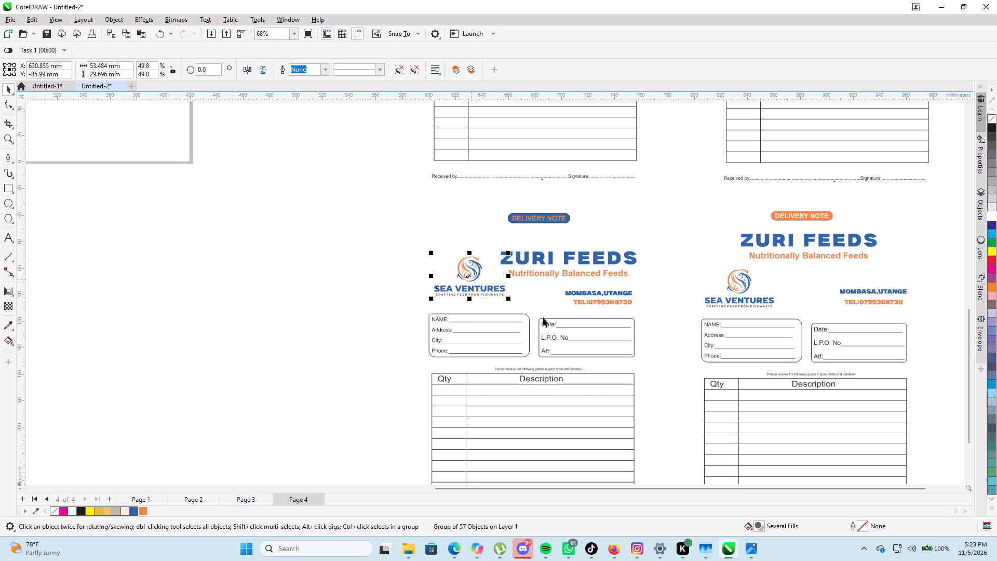
left_click(471, 278)
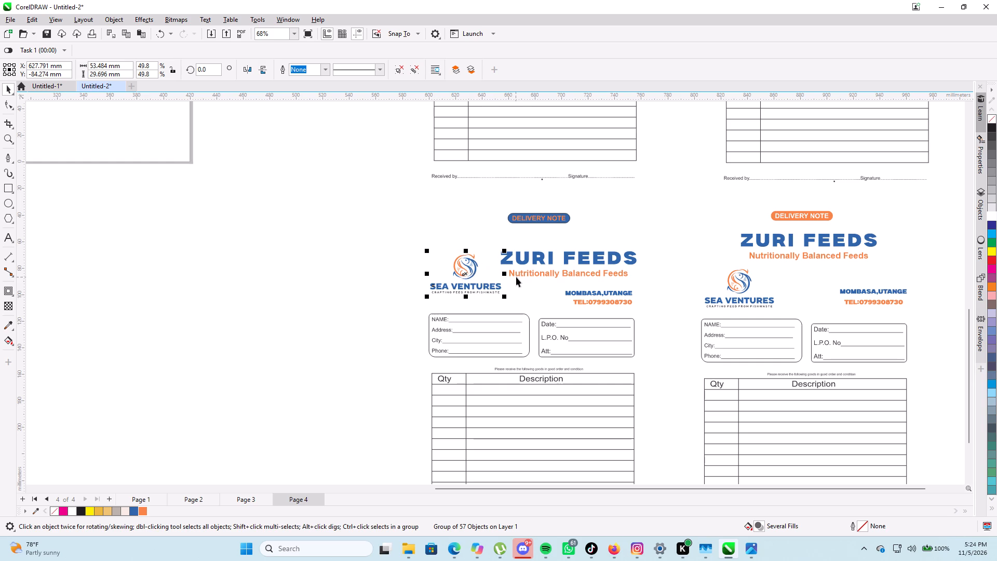
left_click(355, 260)
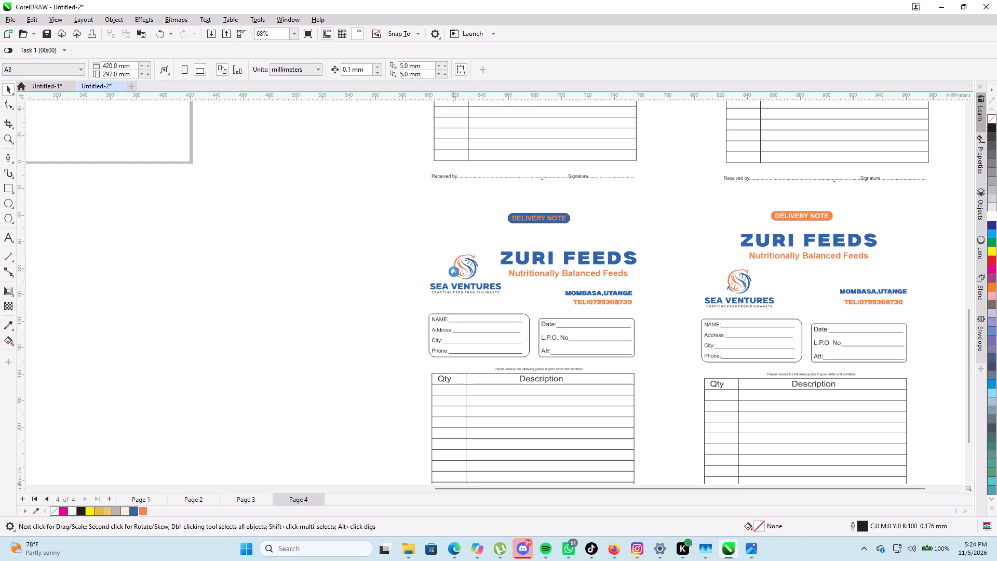
left_click(468, 271)
left_click_drag(465, 271, 465, 284)
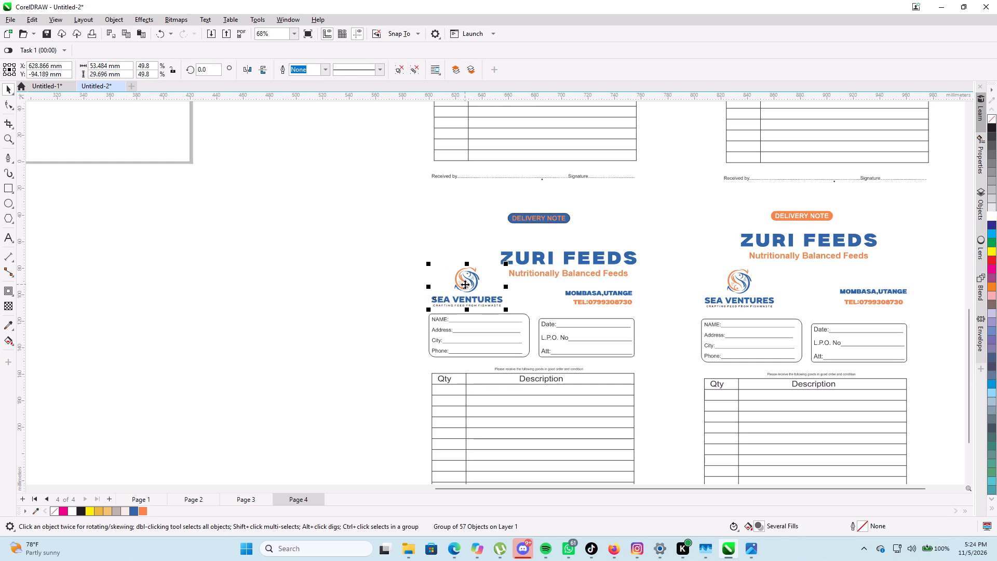
scroll(311, 293, "down", 2)
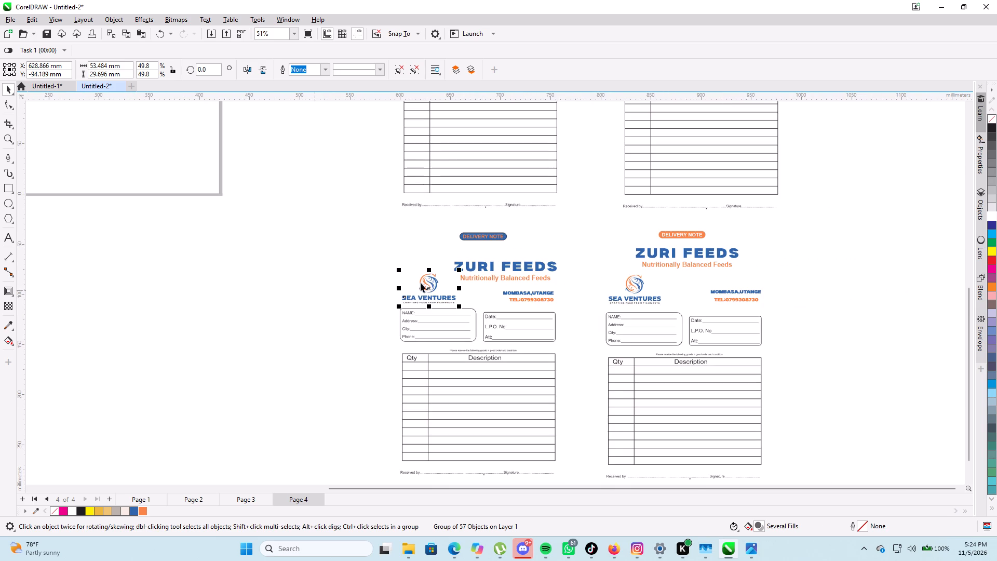
scroll(621, 283, "up", 1)
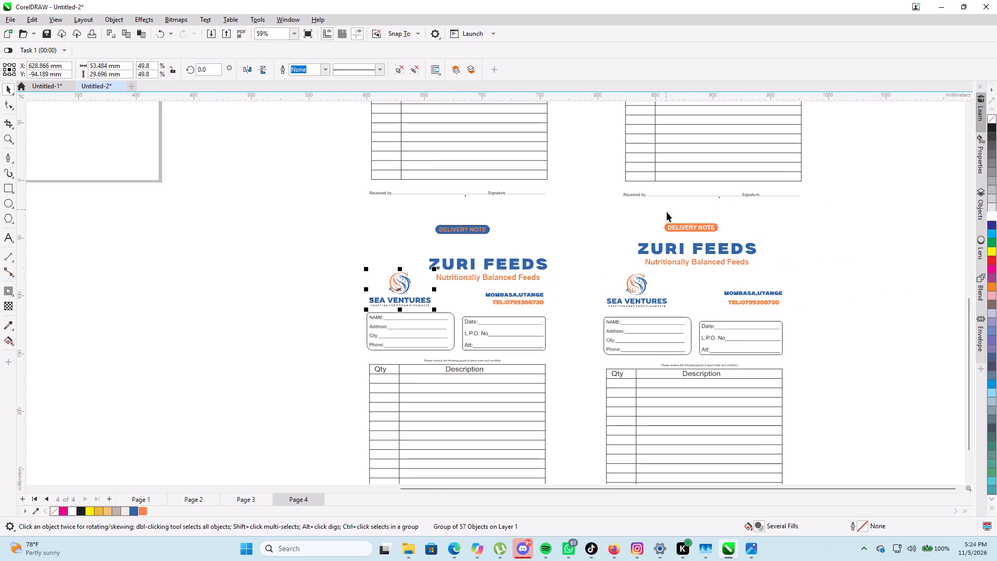
Recolour the orange DELIVERY NOTE badge on the fourth variant, beside the third, to blue #2F66A9, keeping its white lettering.
scroll(691, 232, "up", 4)
left_click(704, 227)
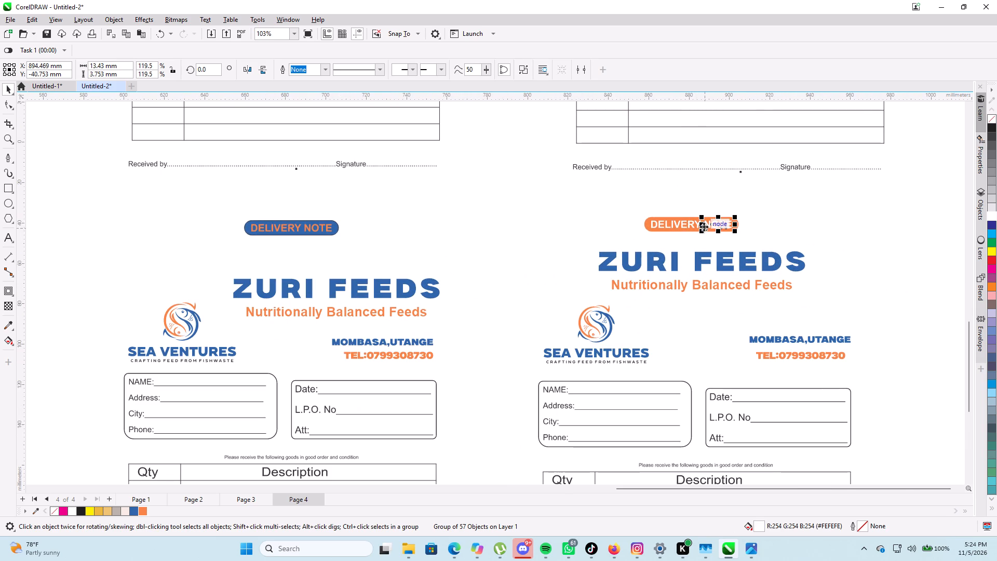
scroll(695, 235, "up", 3)
left_click(625, 218)
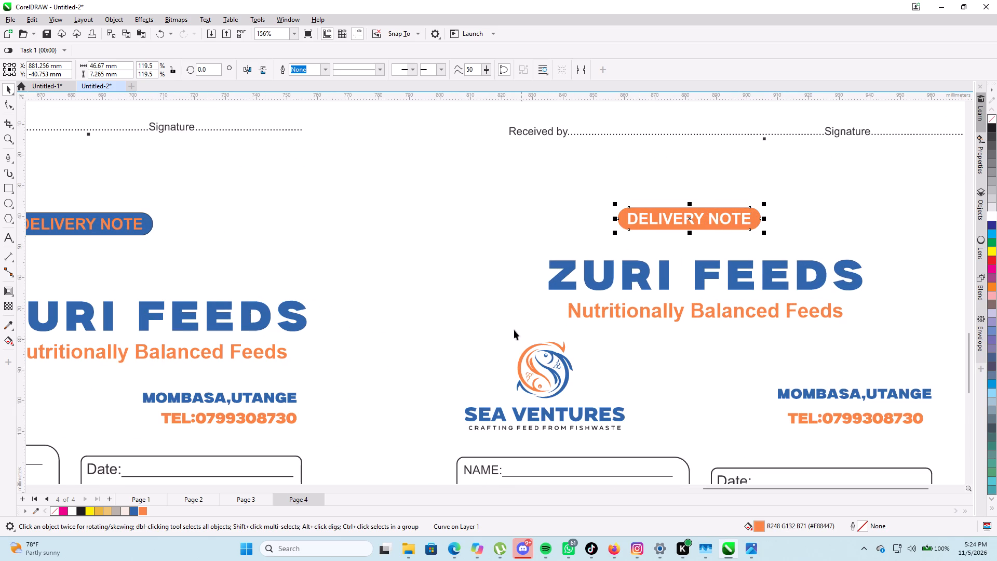
left_click(131, 508)
Select all four delivery note variants and export only the selection as a JPG named "sample 2 delivery note" in the sea ventures folder.
scroll(501, 336, "down", 4)
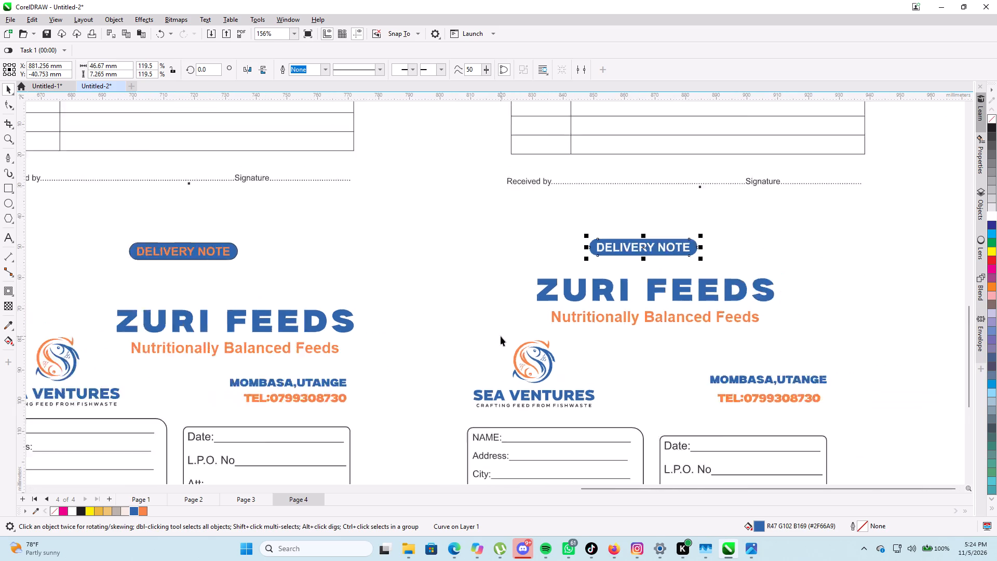
scroll(501, 336, "down", 11)
scroll(584, 359, "up", 1)
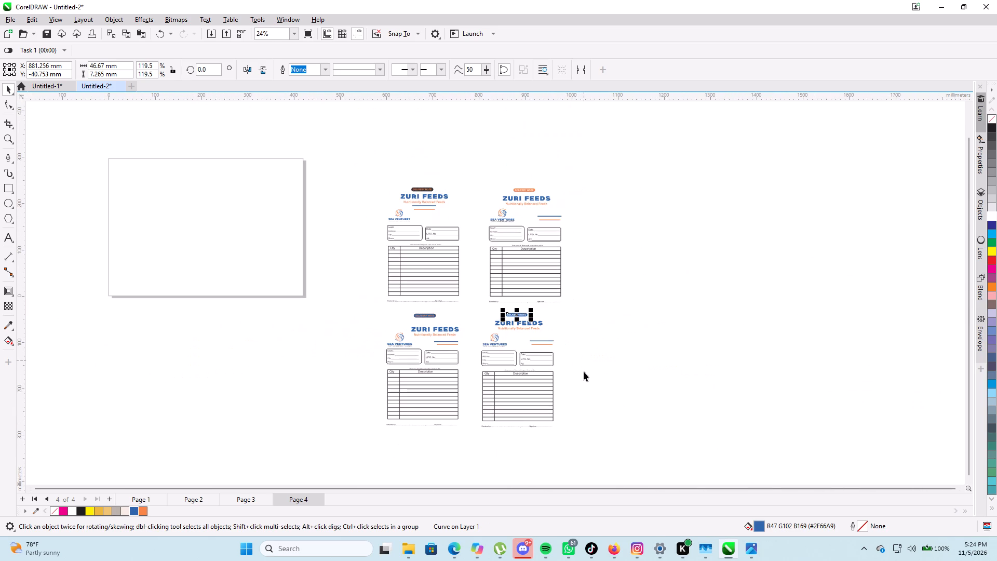
left_click_drag(363, 147, 569, 441)
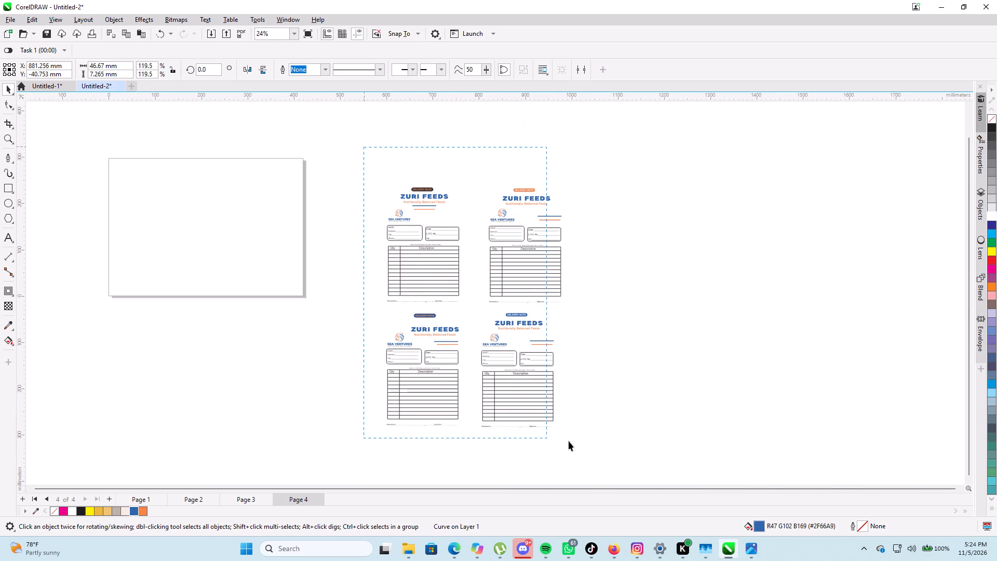
left_click_drag(569, 441, 616, 458)
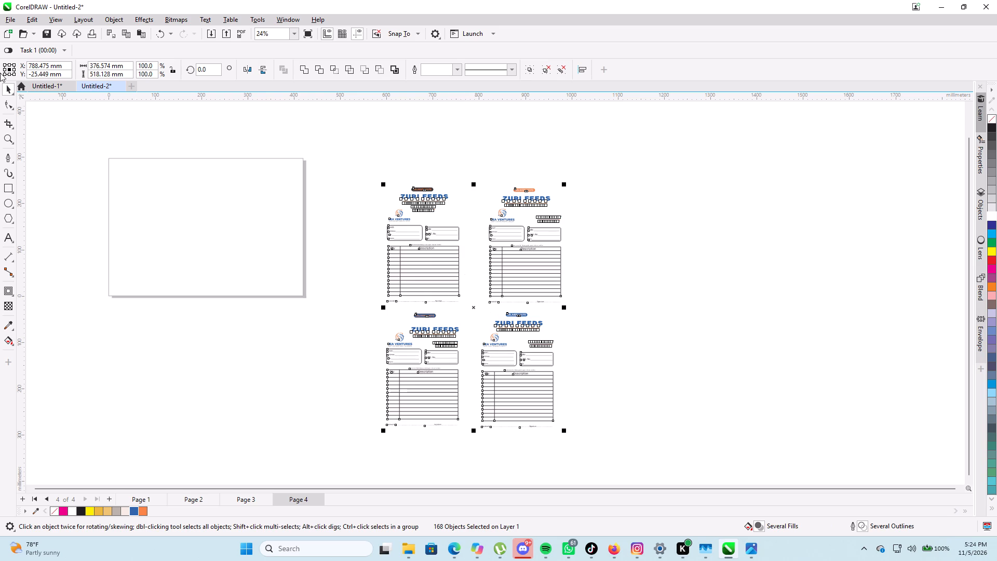
left_click(13, 18)
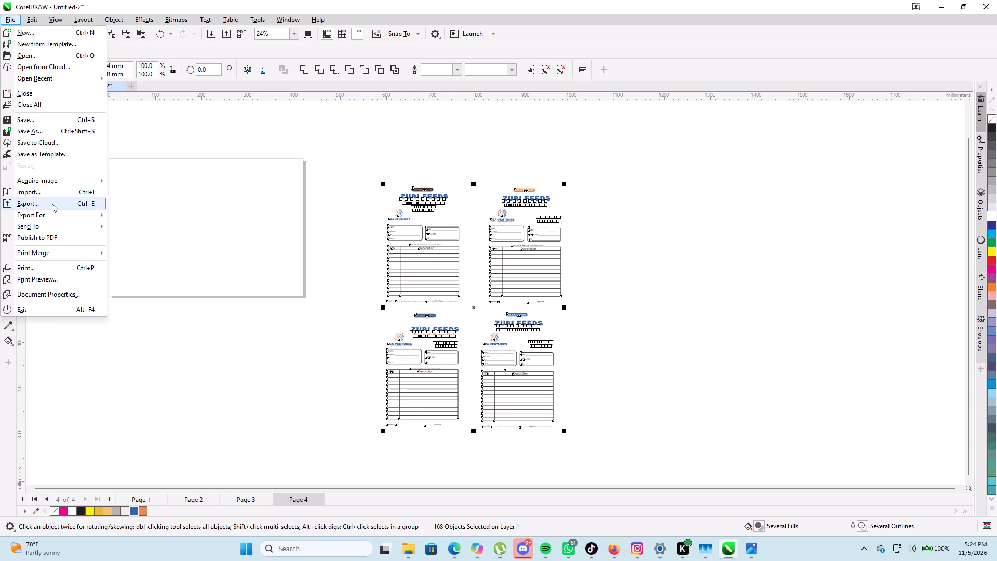
left_click(52, 204)
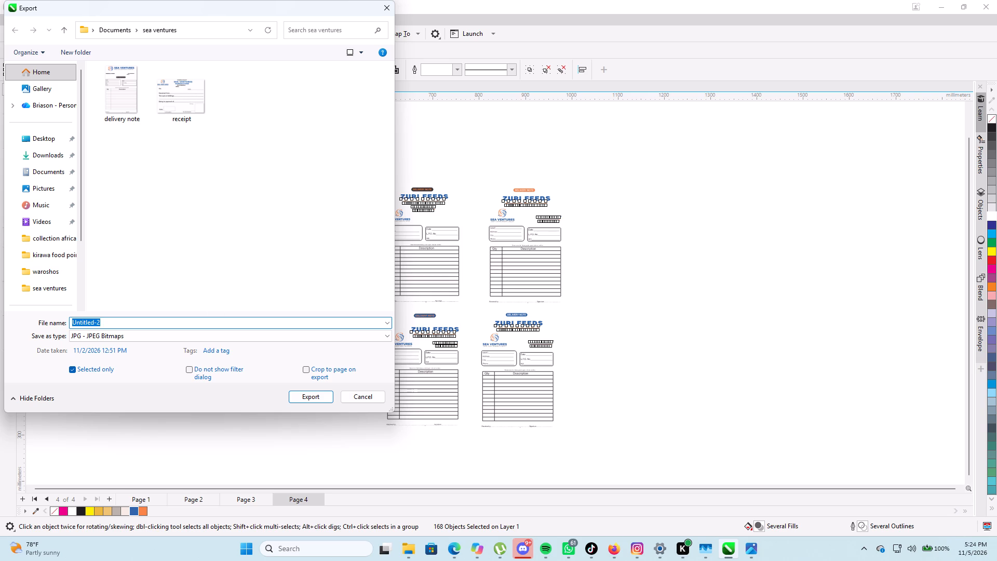
type("sample 2 delivery")
key("space")
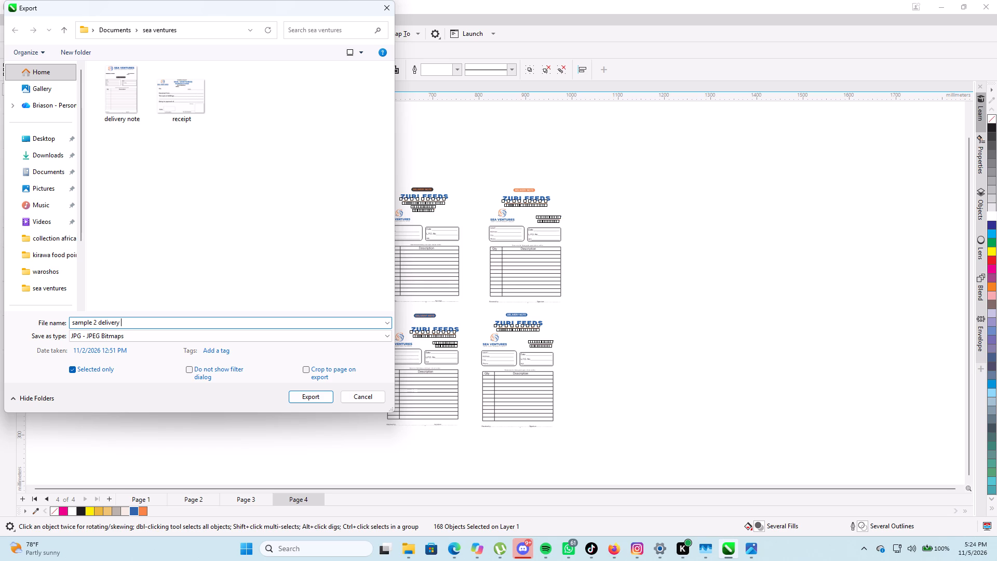
type("n")
type("ote")
left_click(296, 403)
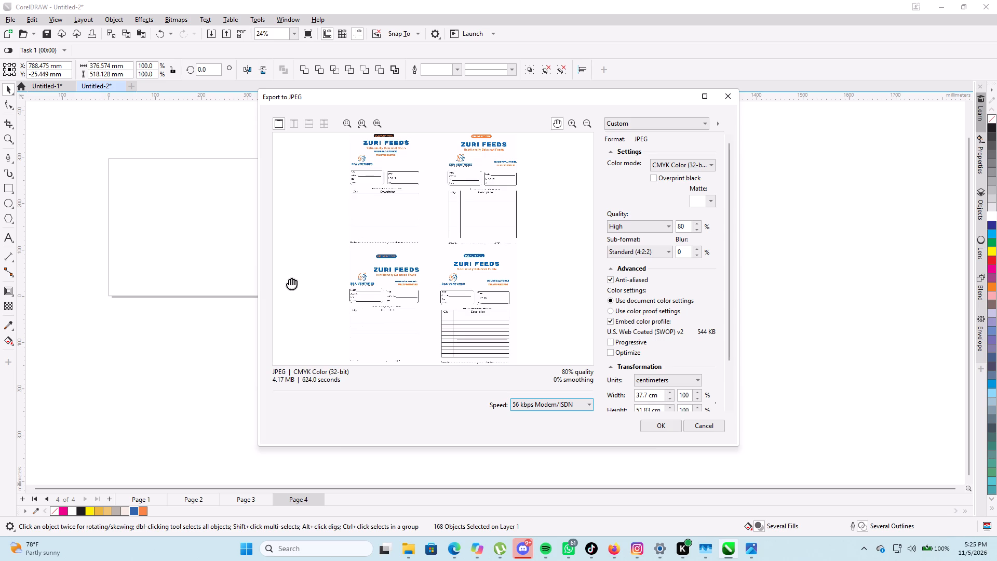
Set the JPEG export's colour mode to RGB Color (24-bit), check the remaining settings, complete the export and deselect the variants.
scroll(368, 298, "up", 4)
scroll(368, 297, "down", 6)
left_click_drag(371, 297, 369, 231)
scroll(367, 237, "up", 5)
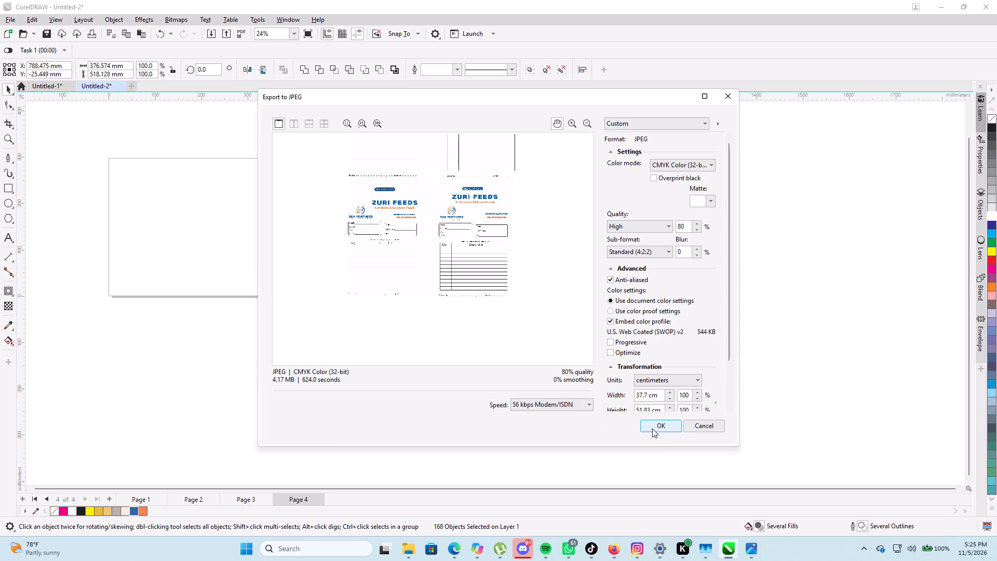
left_click(666, 162)
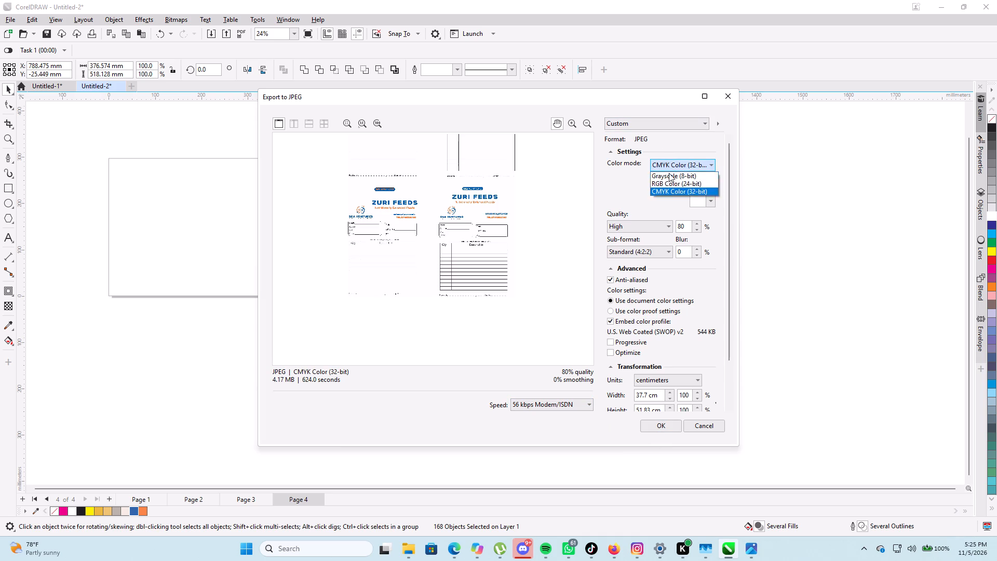
left_click(670, 186)
scroll(533, 256, "up", 5)
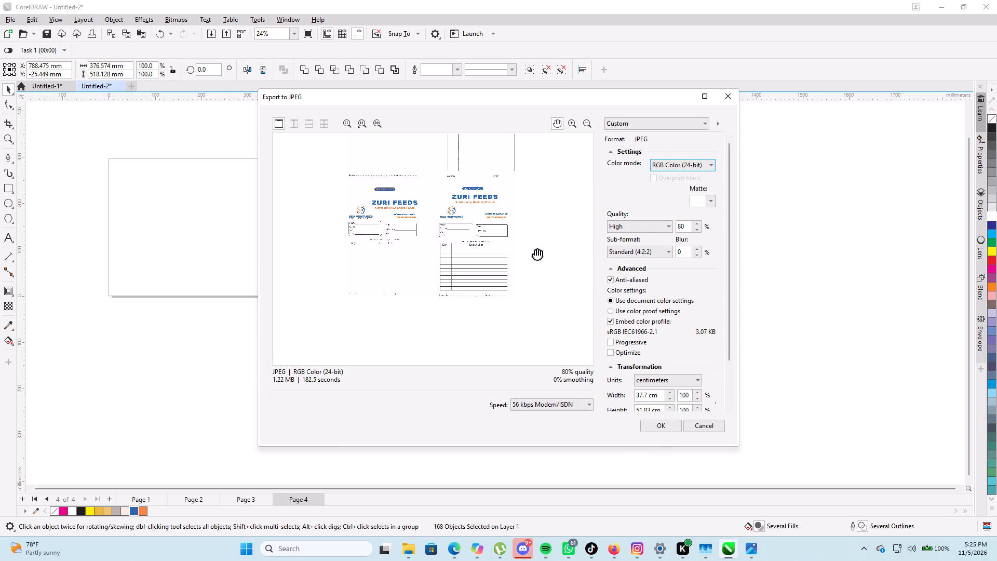
scroll(668, 366, "down", 5)
left_click_drag(730, 344, 726, 388)
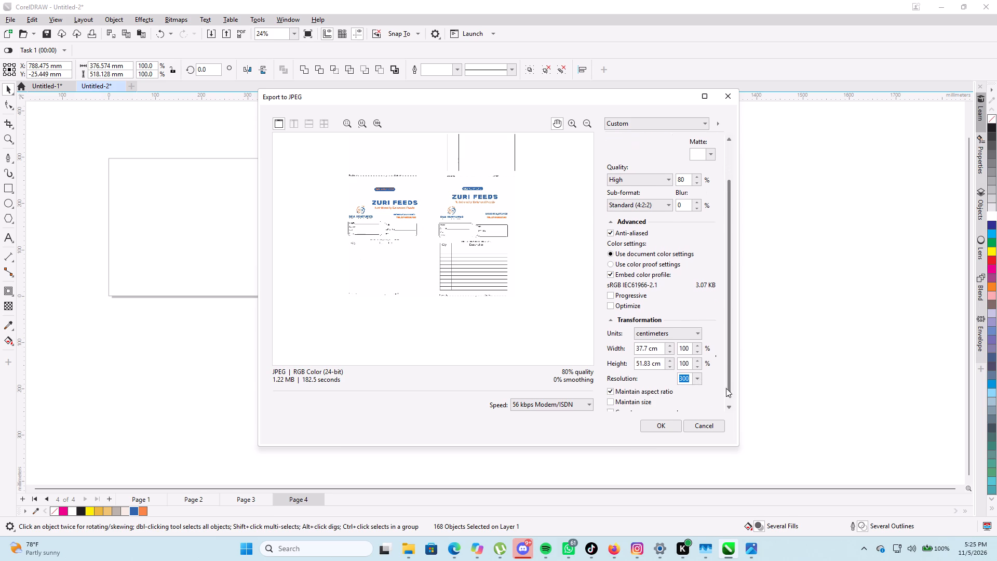
left_click_drag(726, 388, 725, 406)
left_click(663, 423)
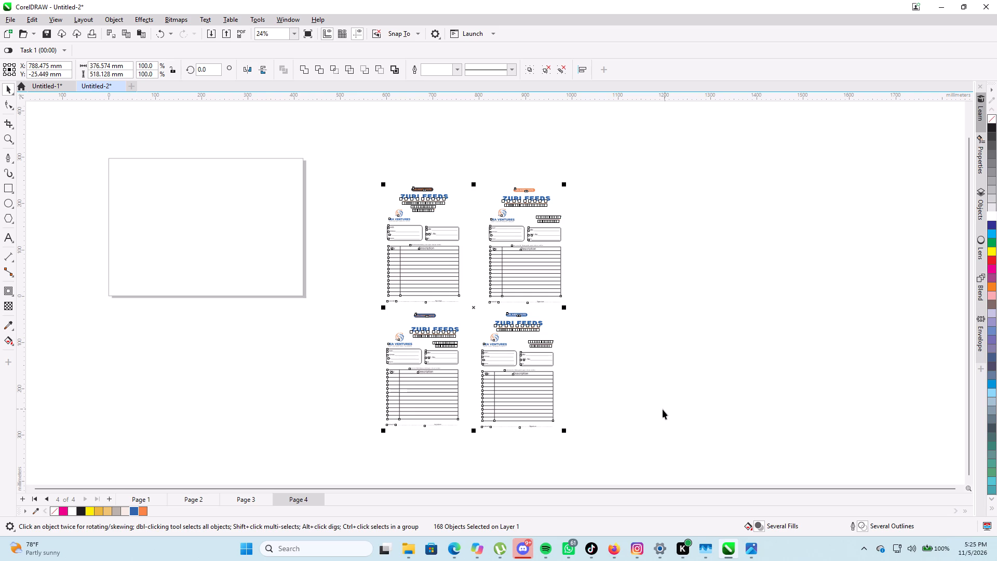
left_click_drag(668, 410, 682, 411)
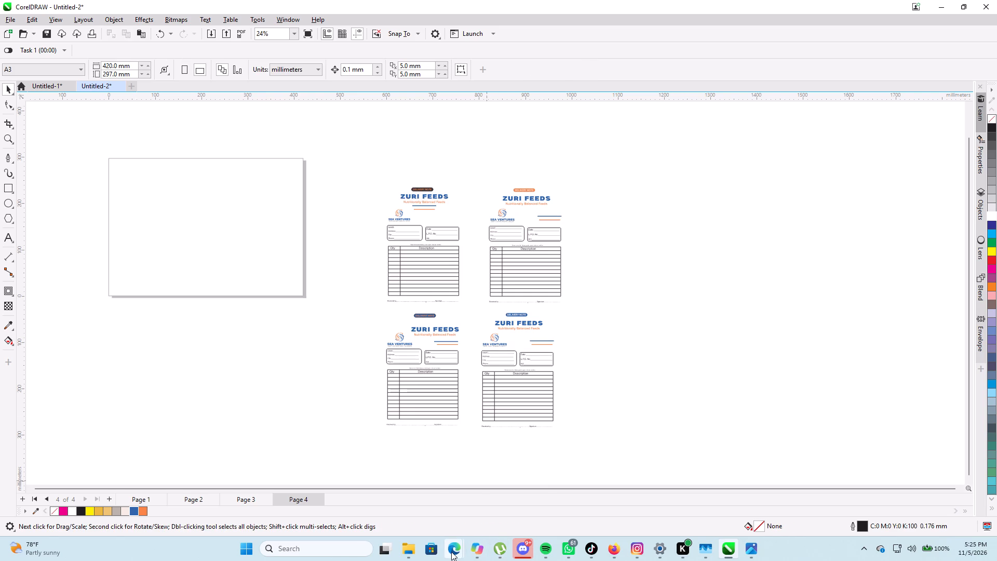
In File Explorer, open the "sample 2 delivery note" image from Documents > sea ventures and inspect the exported layouts, then minimise the viewer.
left_click(416, 550)
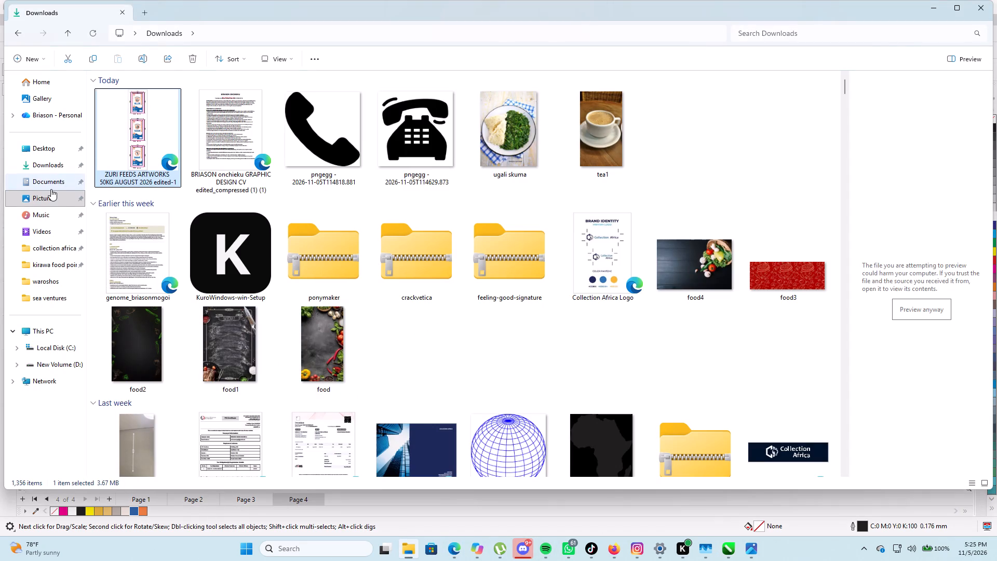
left_click(49, 185)
double_click(130, 138)
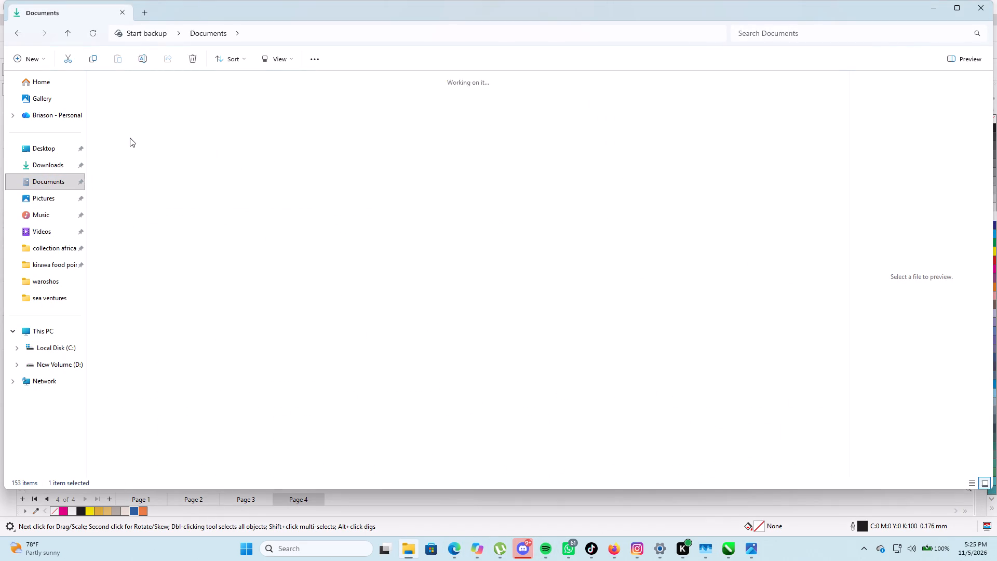
left_click(213, 114)
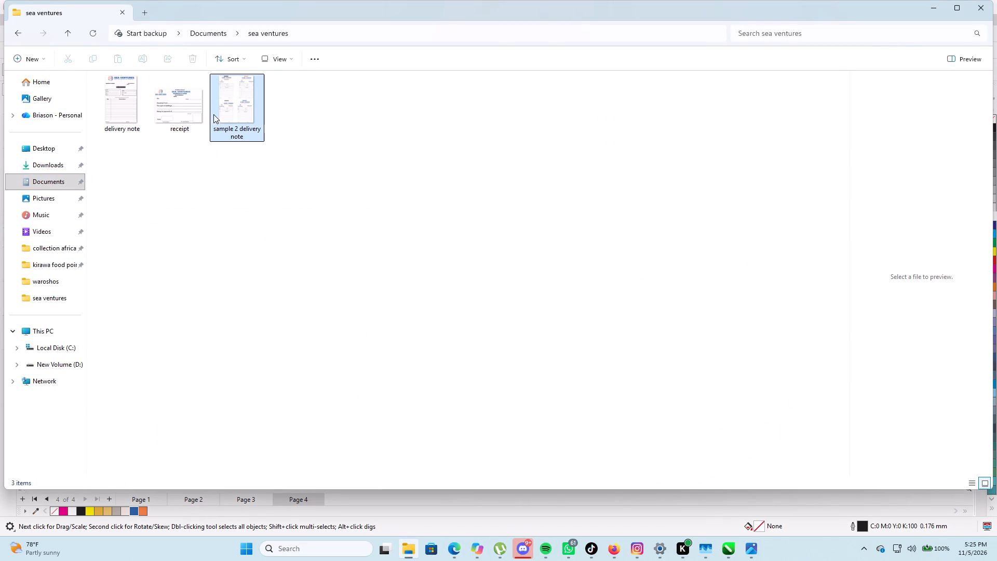
double_click(250, 111)
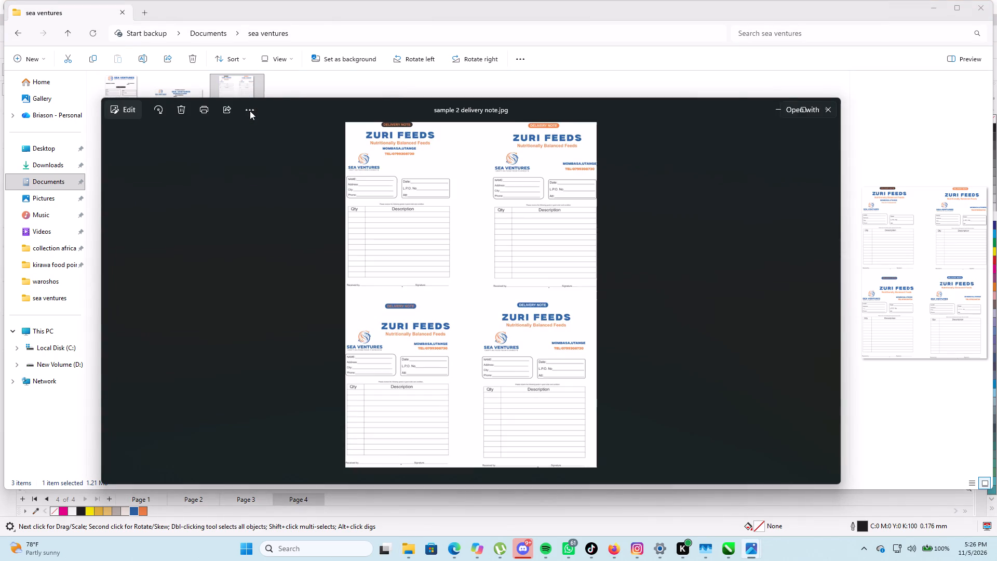
scroll(501, 269, "up", 4)
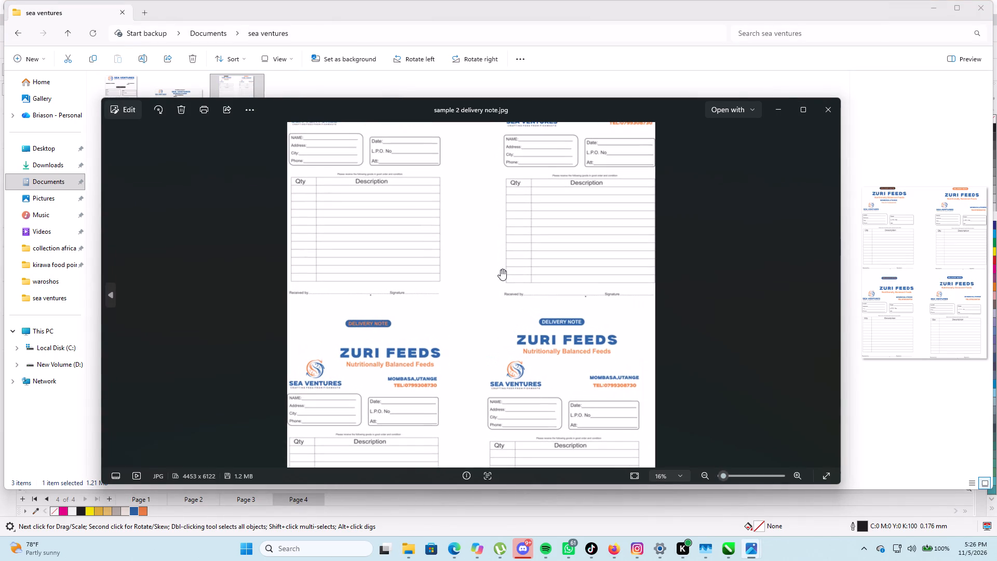
scroll(501, 268, "down", 4)
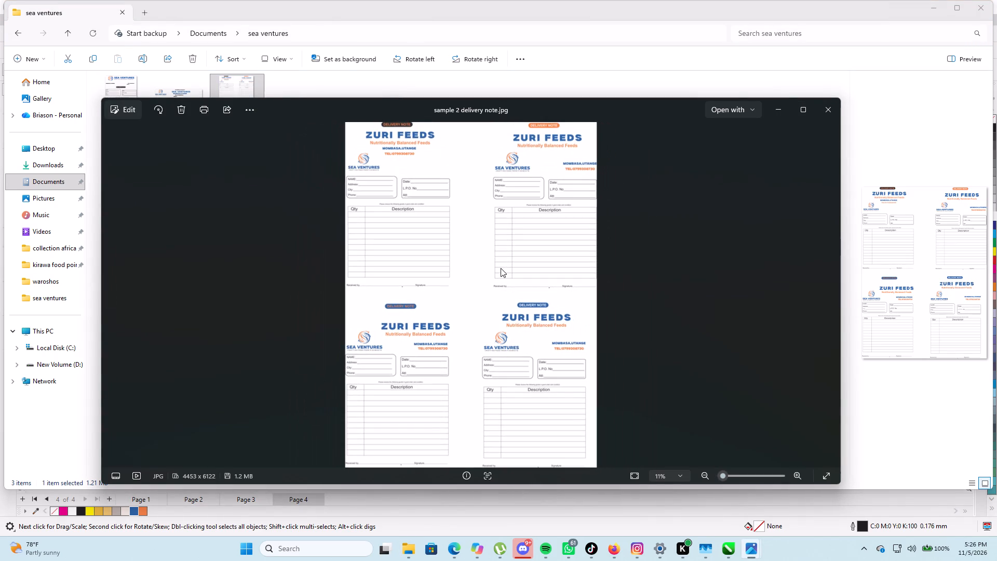
scroll(501, 268, "down", 3)
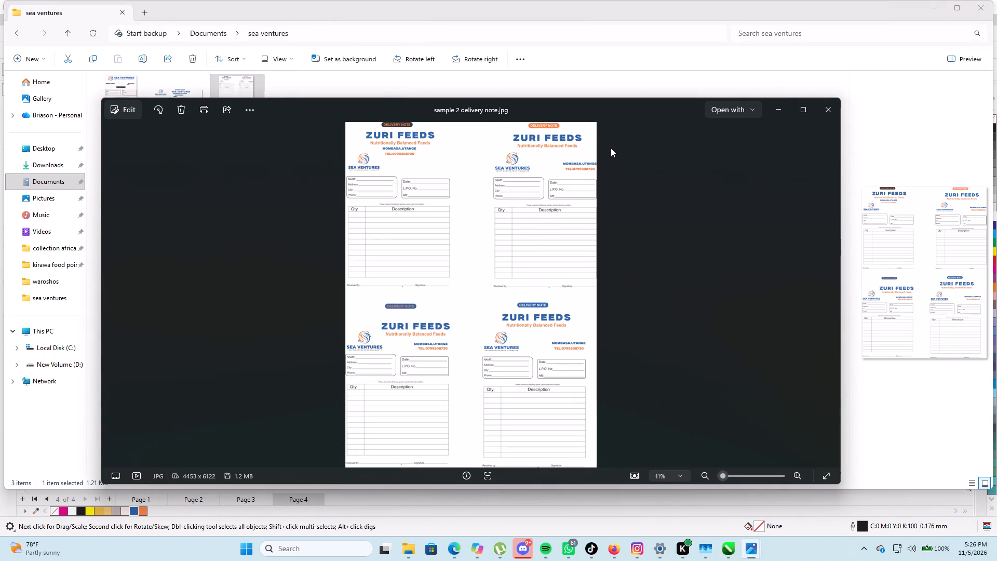
left_click(783, 109)
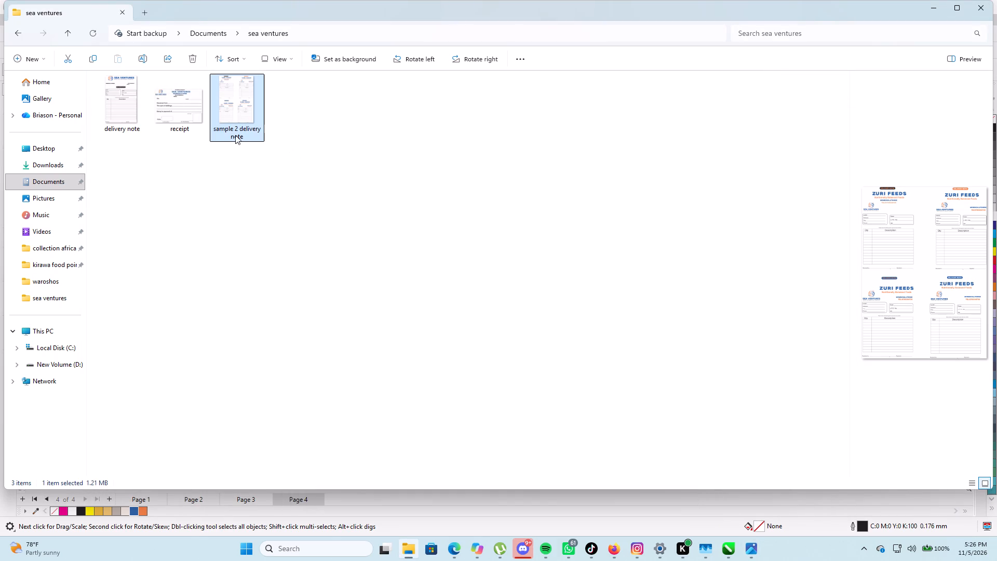
Pick up the "sample 2 delivery note" image from the sea ventures folder to carry it into another application.
left_click(232, 125)
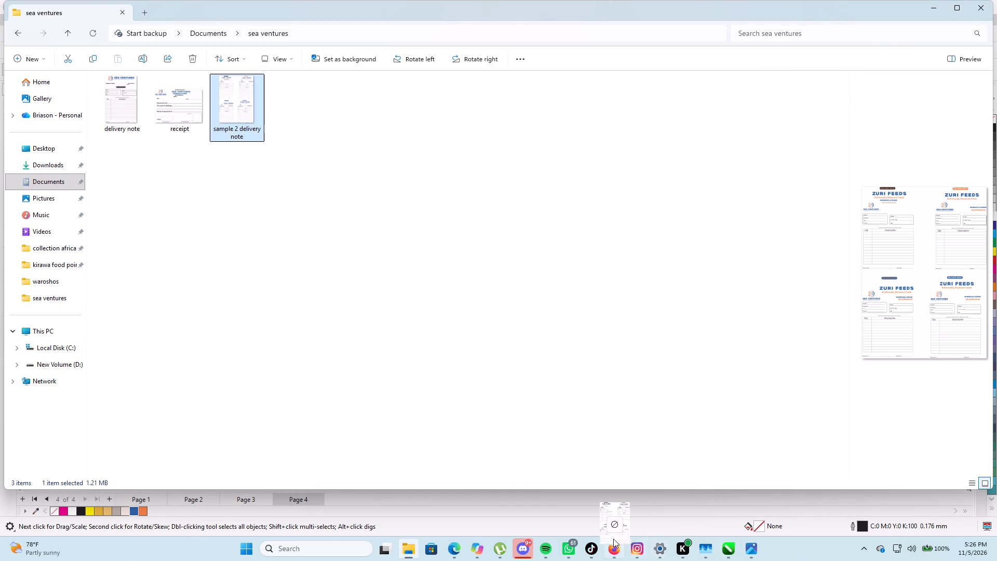
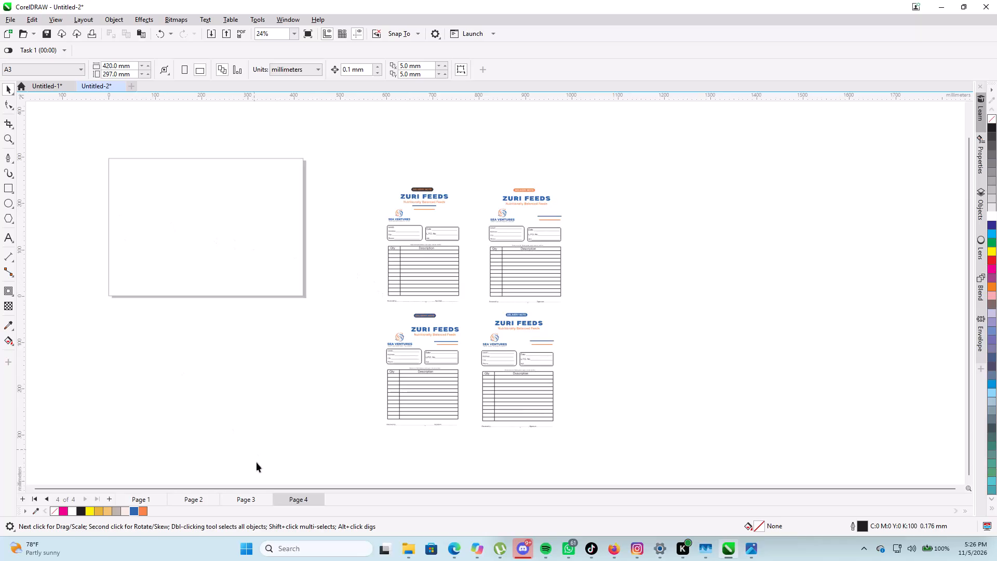
On Page 3, raise the "PAYMENT RECEIPT" heading above the ZURI FEEDS title to about X 221 mm, Y 287 mm.
left_click(246, 497)
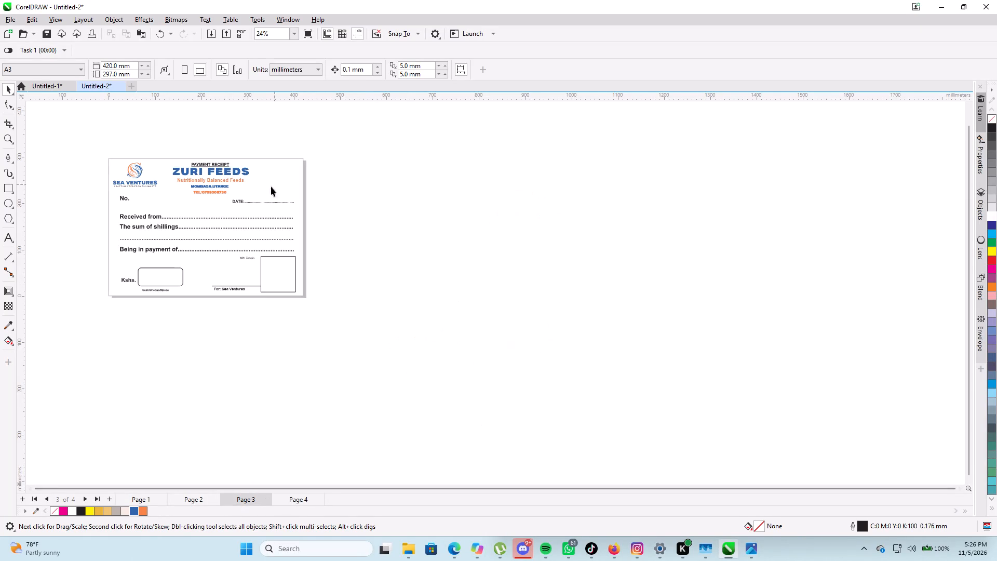
scroll(291, 248, "up", 2)
middle_click_drag(416, 256, 649, 344)
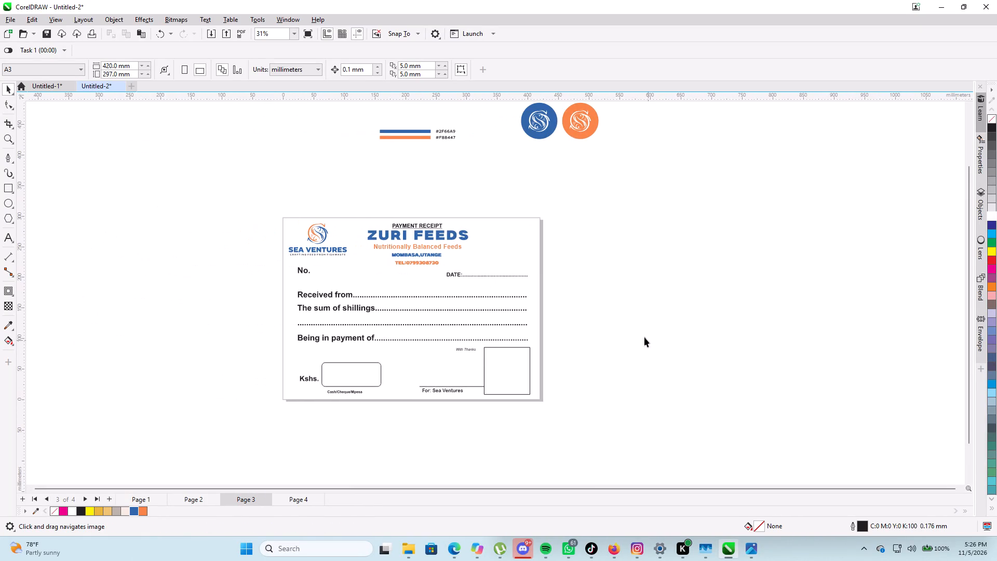
scroll(610, 317, "up", 1)
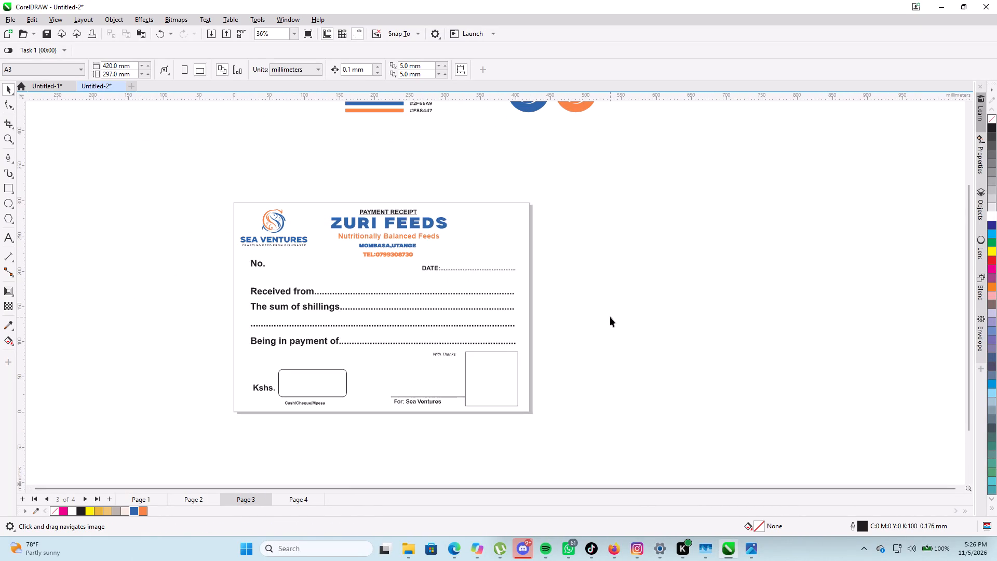
scroll(610, 317, "up", 2)
left_click_drag(254, 142, 270, 169)
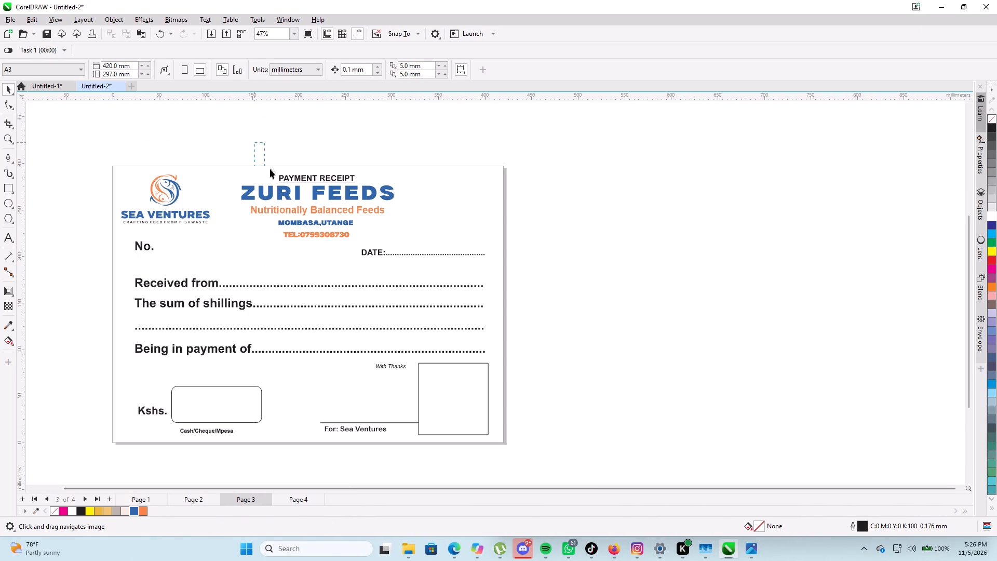
left_click_drag(270, 169, 367, 185)
scroll(333, 175, "up", 4)
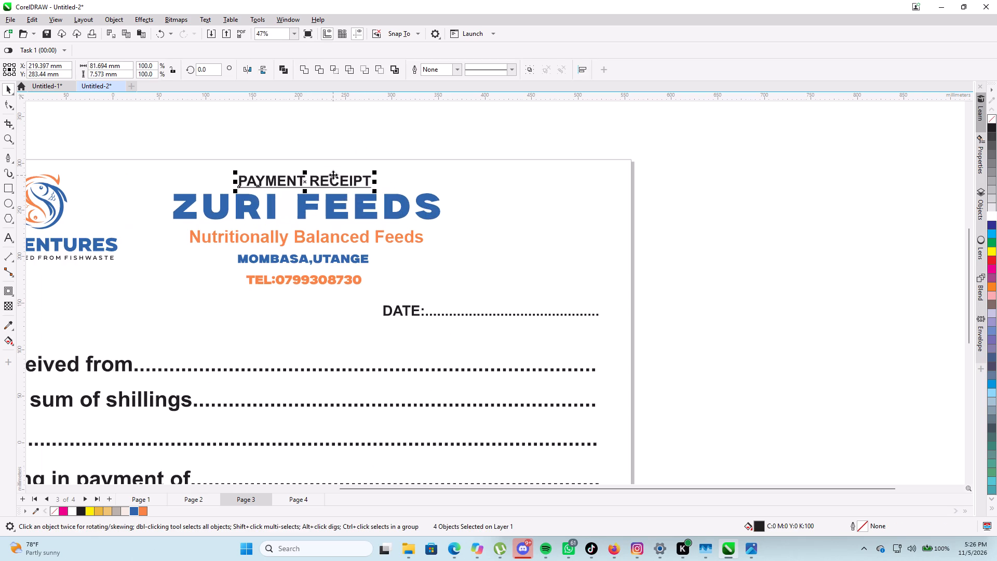
left_click_drag(304, 182, 305, 175)
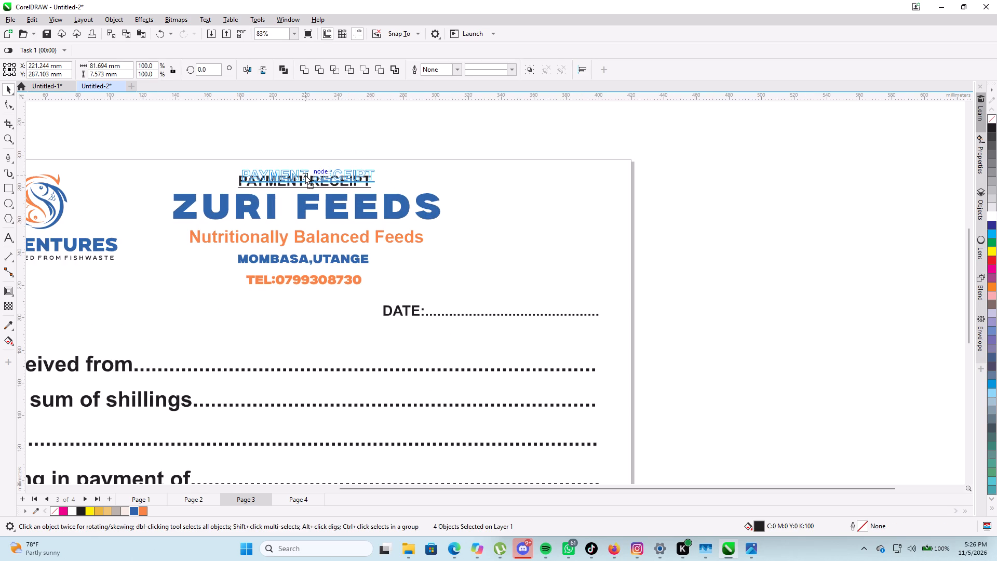
left_click_drag(305, 175, 304, 172)
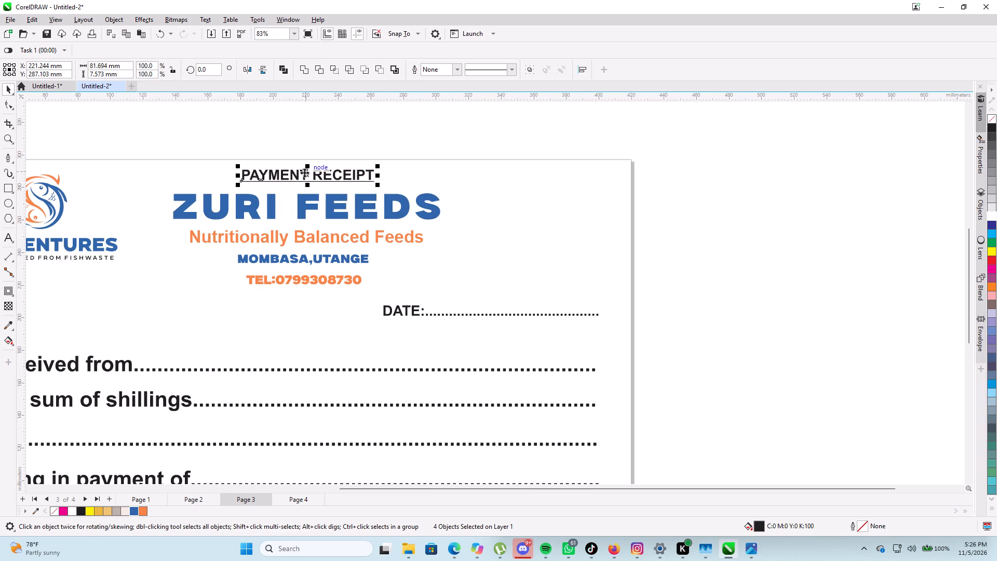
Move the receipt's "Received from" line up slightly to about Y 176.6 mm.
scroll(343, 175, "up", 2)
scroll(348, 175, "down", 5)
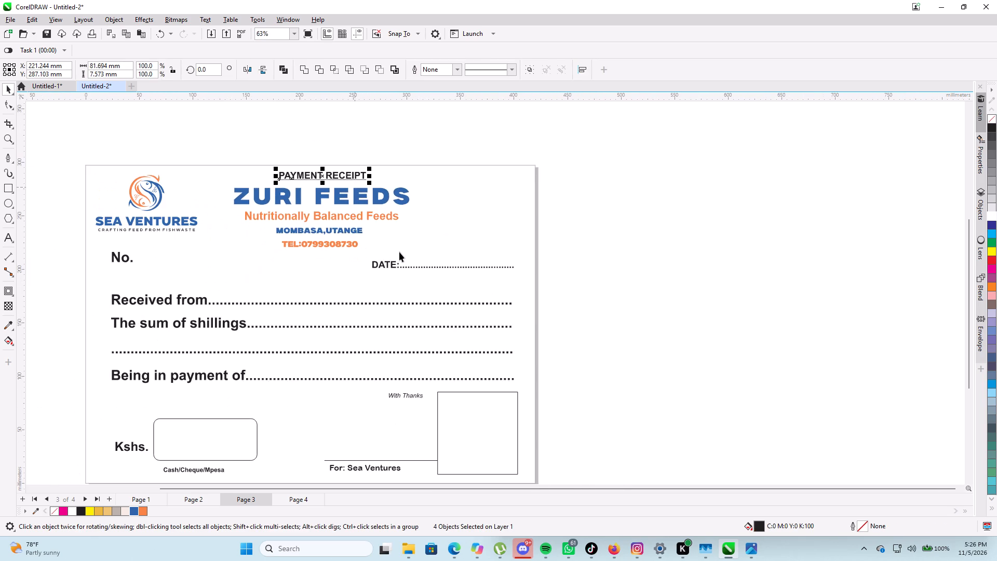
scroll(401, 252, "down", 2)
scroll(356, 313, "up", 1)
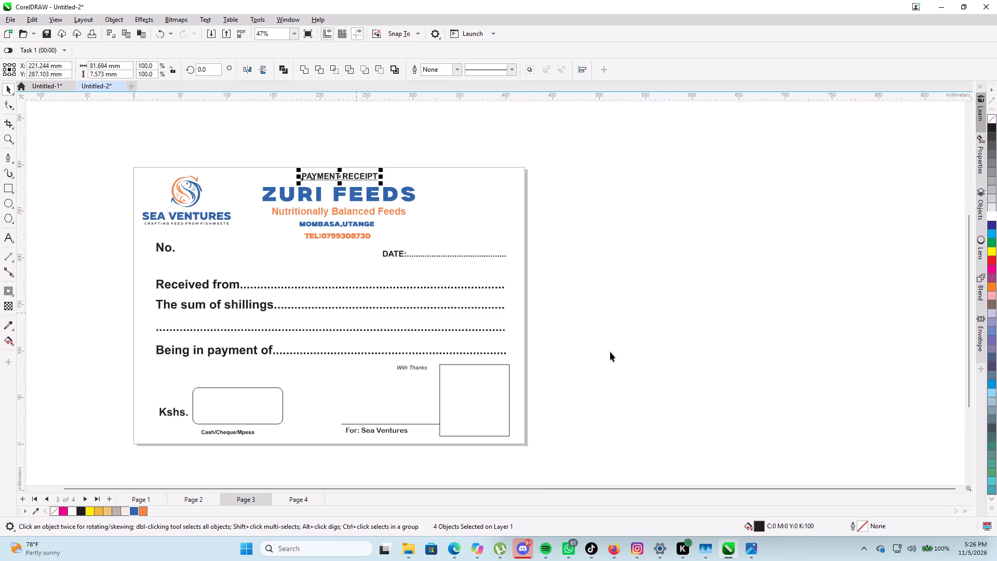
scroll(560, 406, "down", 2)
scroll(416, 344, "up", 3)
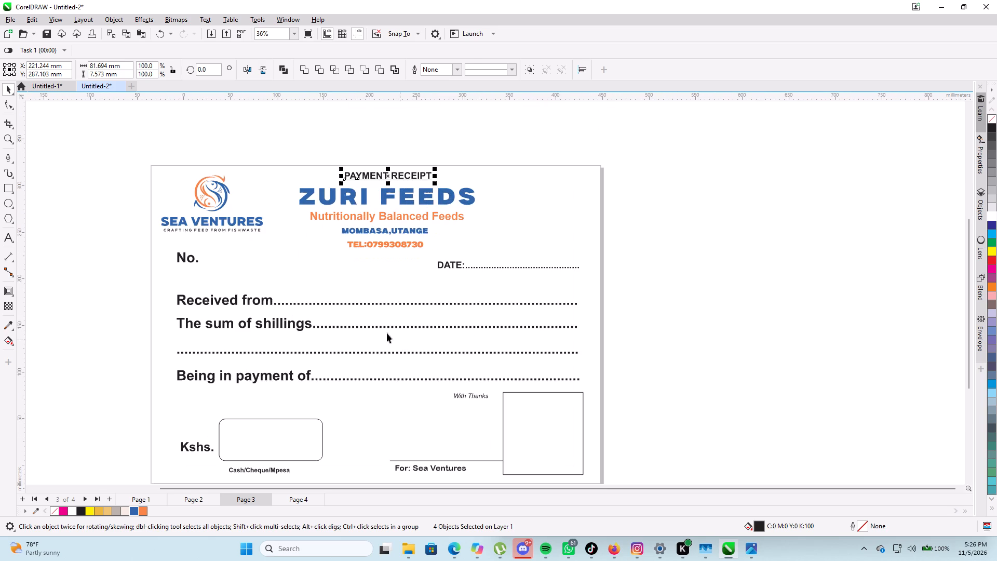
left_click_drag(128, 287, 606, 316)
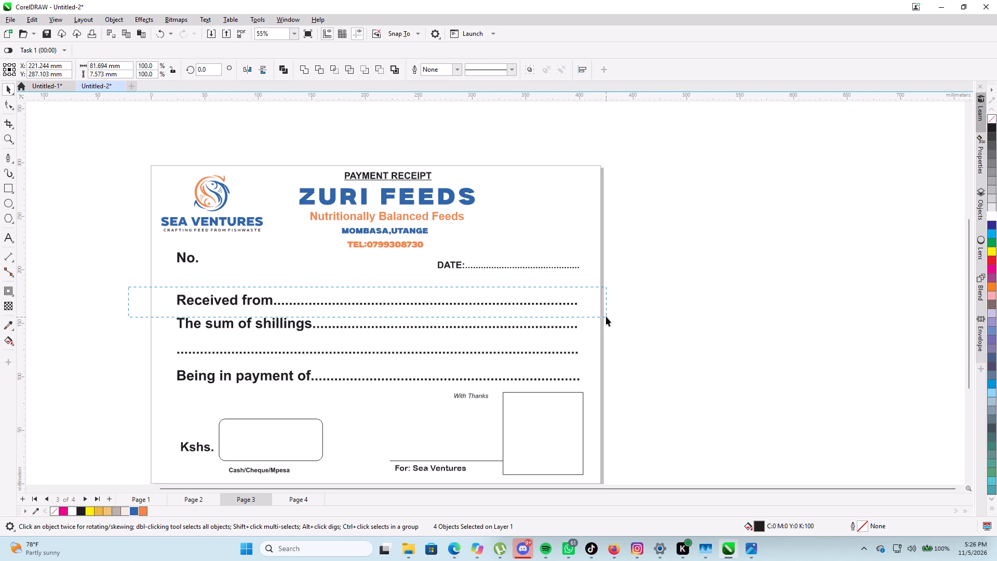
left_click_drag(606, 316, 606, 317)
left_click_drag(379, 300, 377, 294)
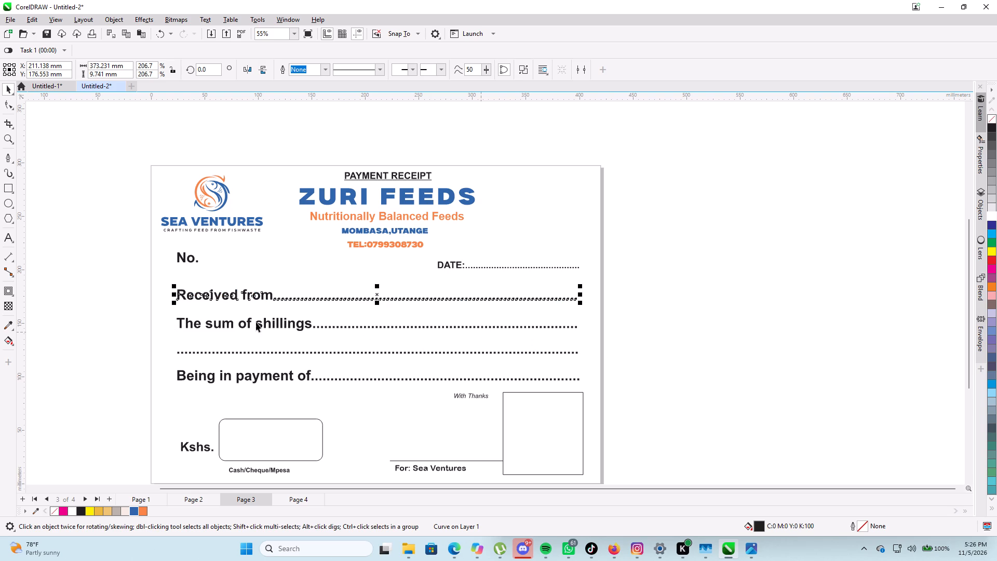
Move the "The sum of shillings" line down slightly to about Y 145.3 mm.
left_click_drag(140, 313, 642, 336)
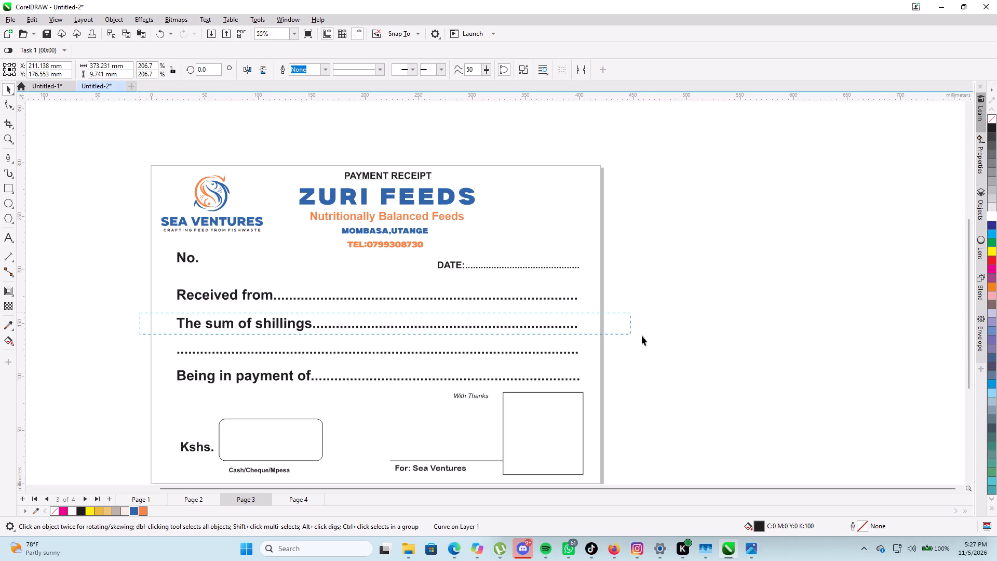
left_click_drag(642, 336, 653, 338)
left_click_drag(378, 323, 378, 326)
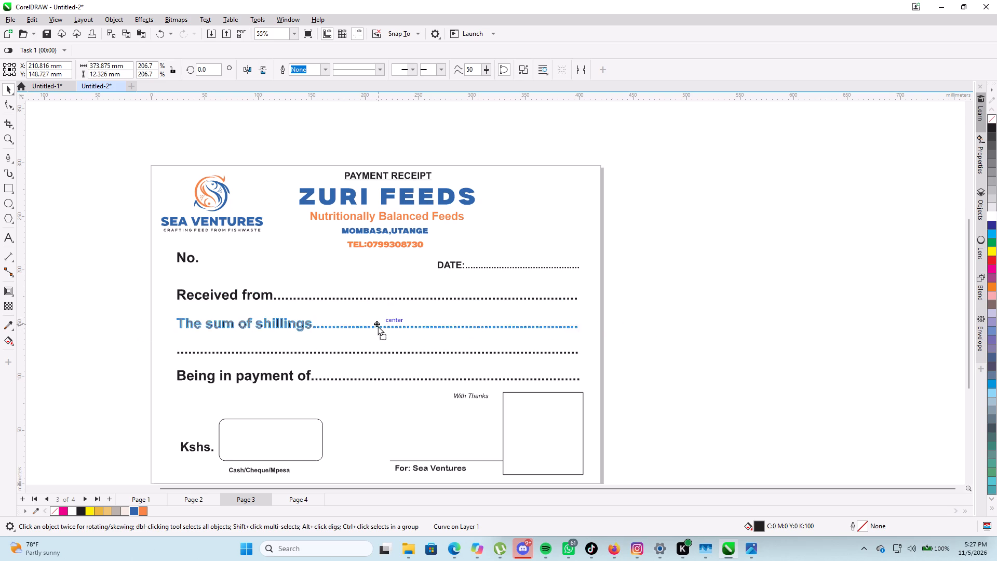
left_click_drag(378, 326, 376, 330)
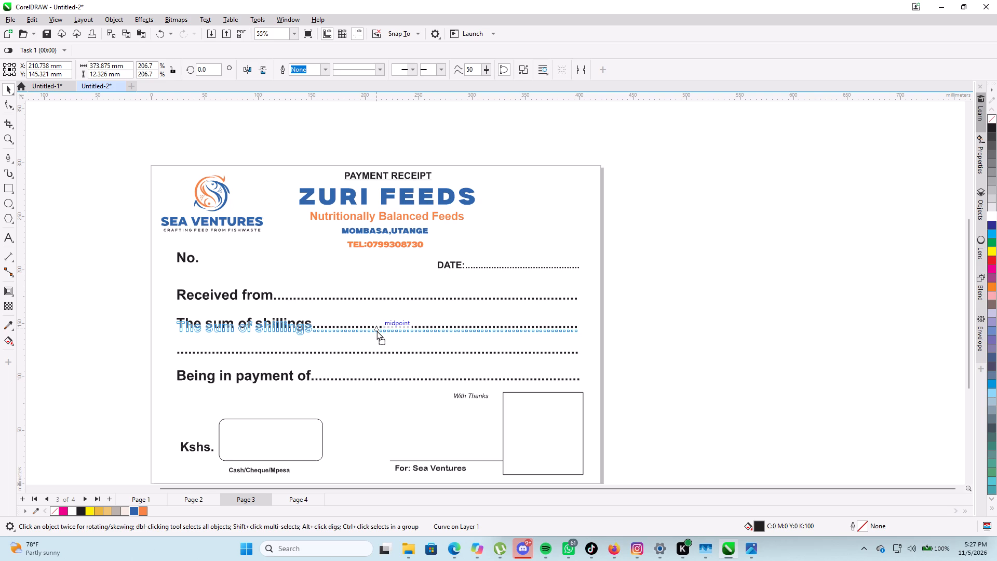
left_click_drag(376, 330, 376, 331)
left_click_drag(376, 331, 376, 331)
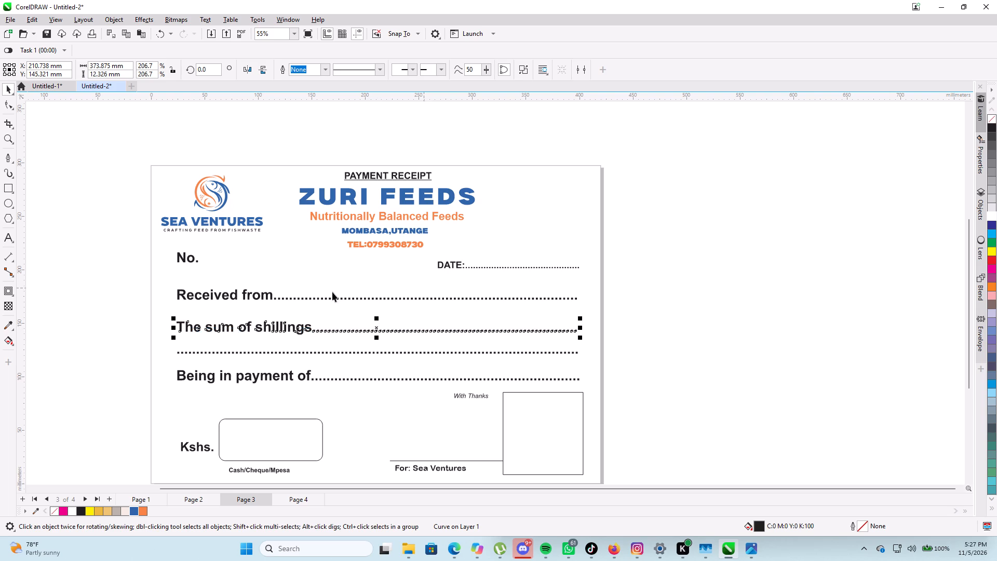
Move the "Received from" line down to about X 208 mm, Y 171.9 mm and deselect it.
left_click_drag(154, 277, 540, 306)
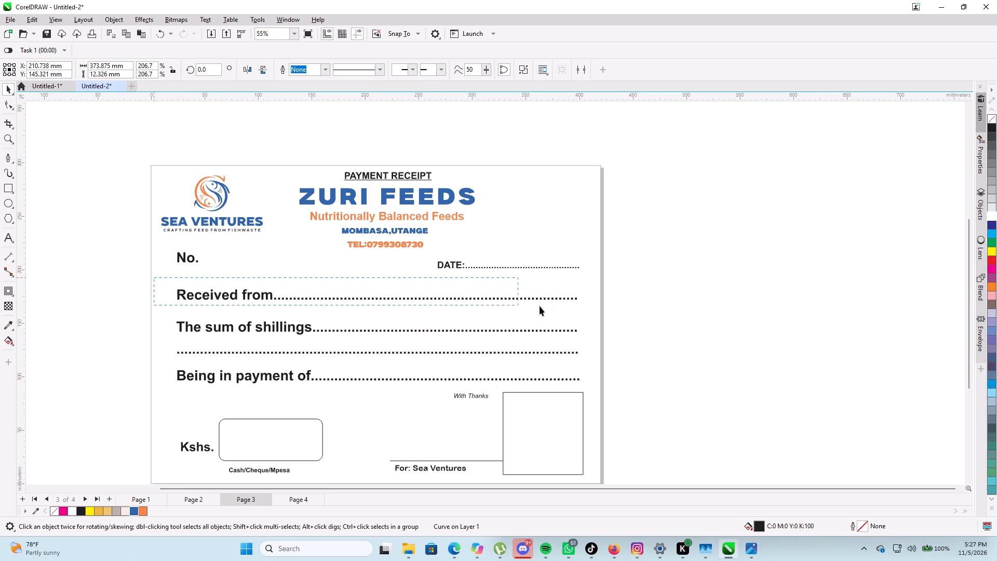
left_click_drag(540, 306, 615, 314)
left_click_drag(377, 296, 374, 301)
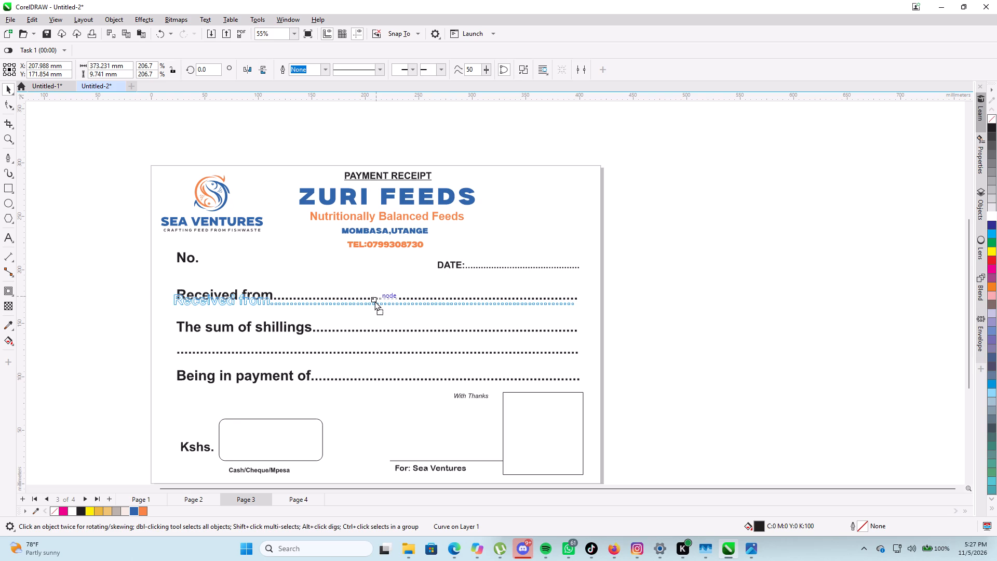
left_click_drag(374, 301, 376, 301)
left_click(659, 291)
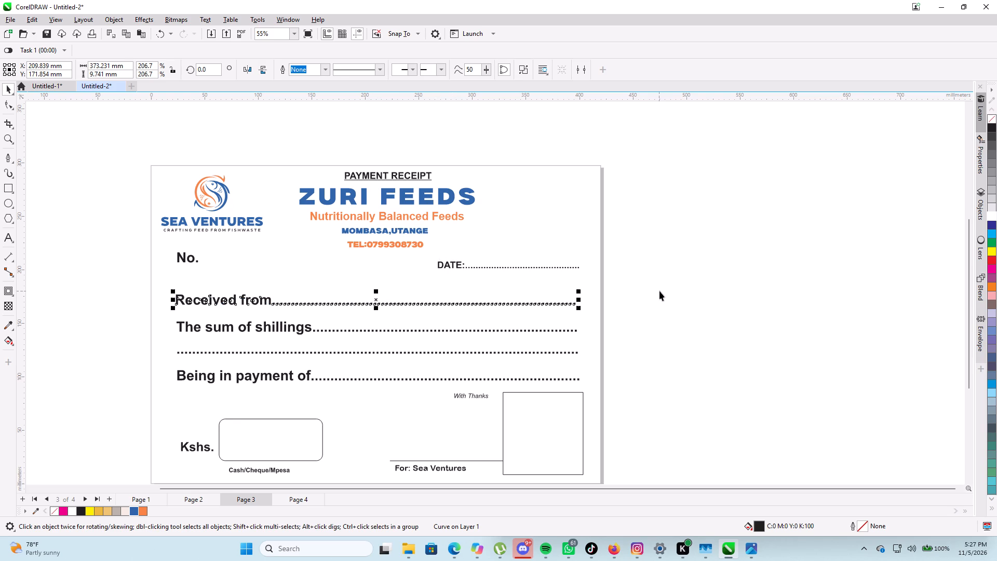
Select the "DATE:" label with its dotted line and move it down slightly to about X 335 mm, Y 203 mm.
left_click(388, 256)
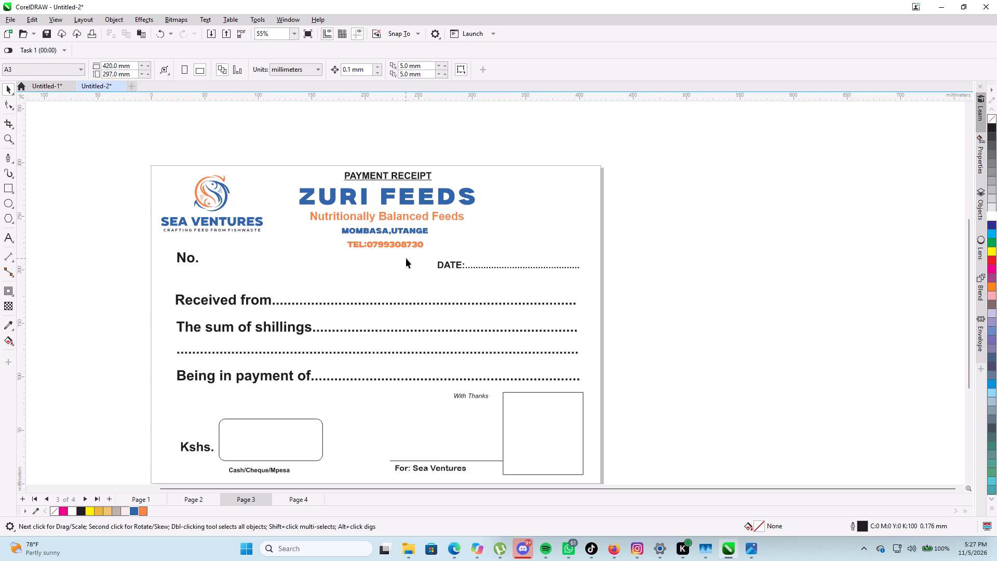
left_click_drag(407, 258, 619, 286)
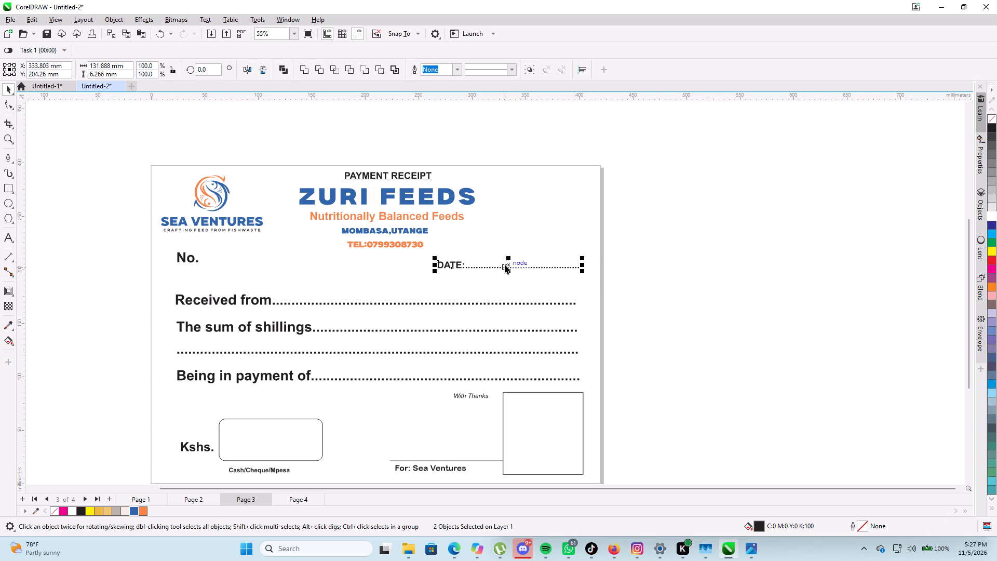
left_click_drag(508, 263, 510, 274)
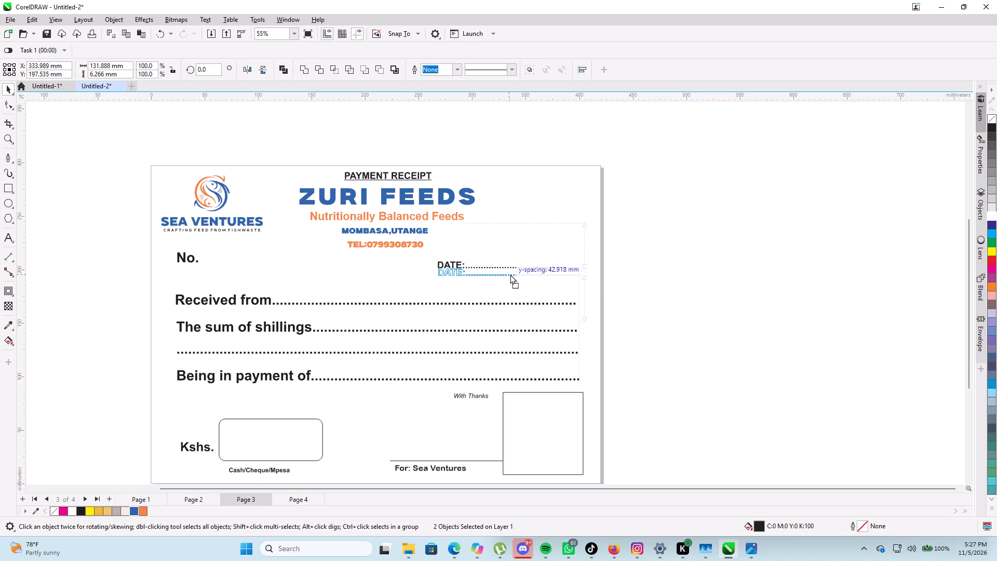
left_click_drag(510, 274, 510, 273)
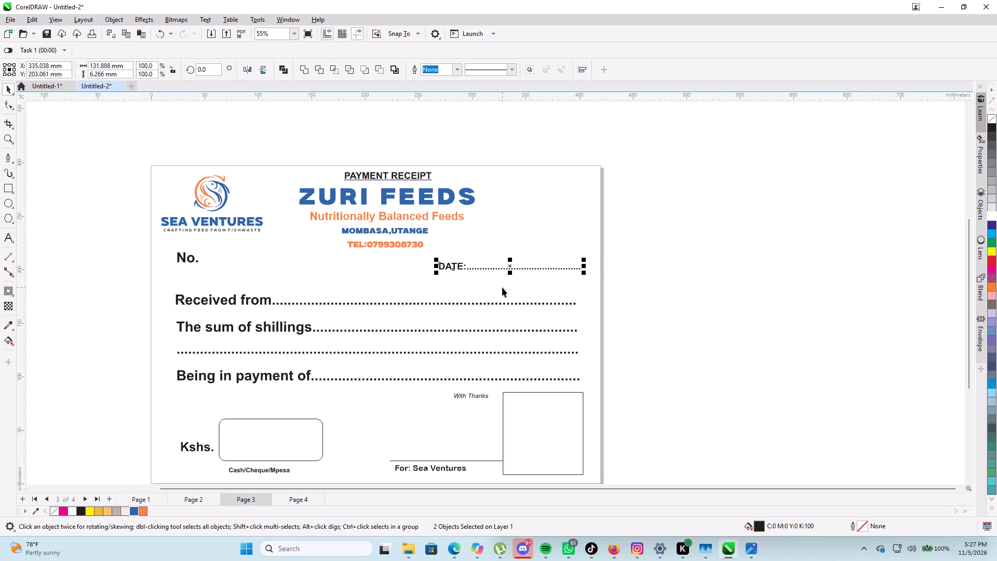
Select the whole payment receipt and export only the selection as a JPG, replacing the "receipt" file in Documents > sea ventures.
scroll(503, 287, "down", 5)
scroll(452, 344, "up", 2)
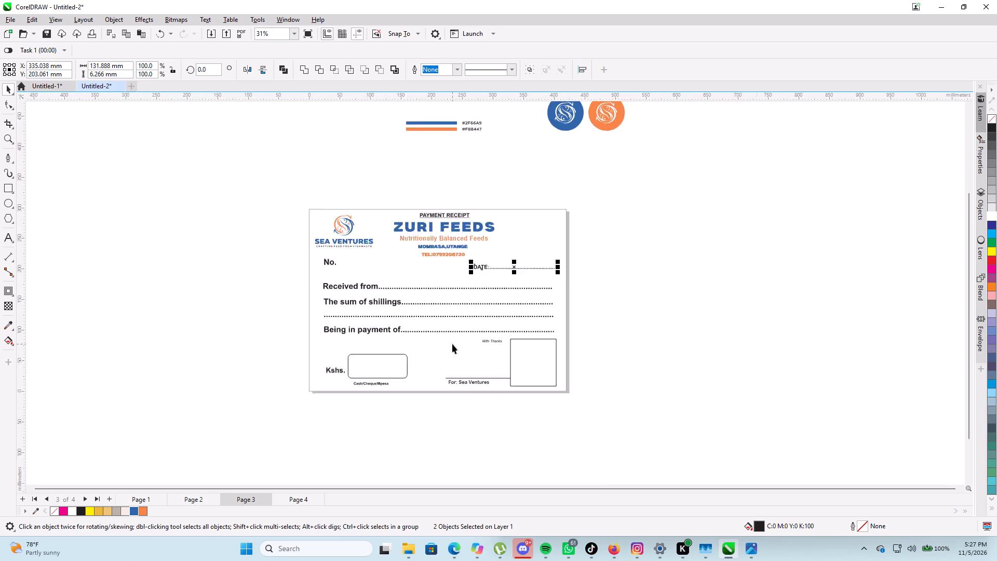
scroll(452, 344, "up", 3)
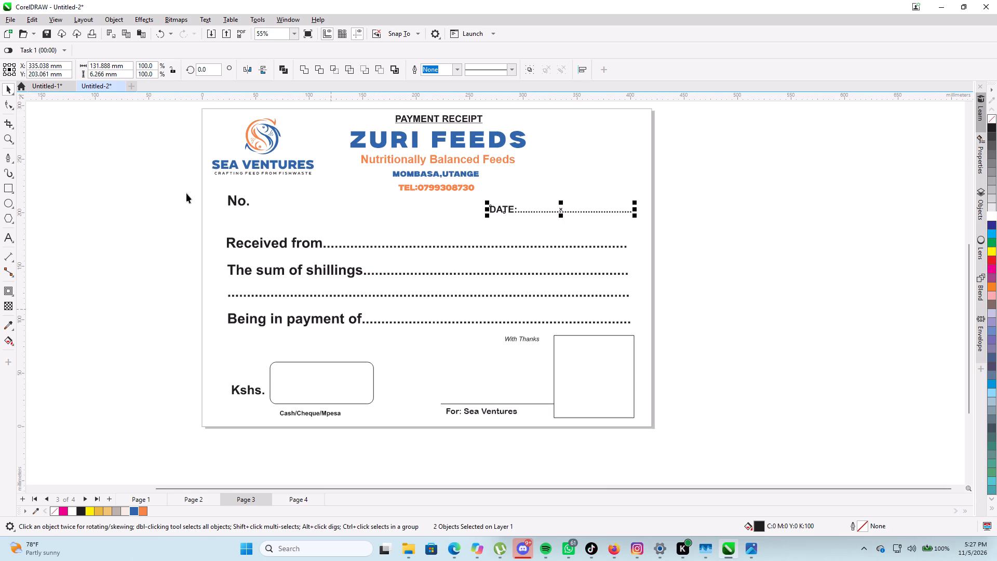
scroll(195, 238, "down", 2)
left_click_drag(172, 128, 596, 424)
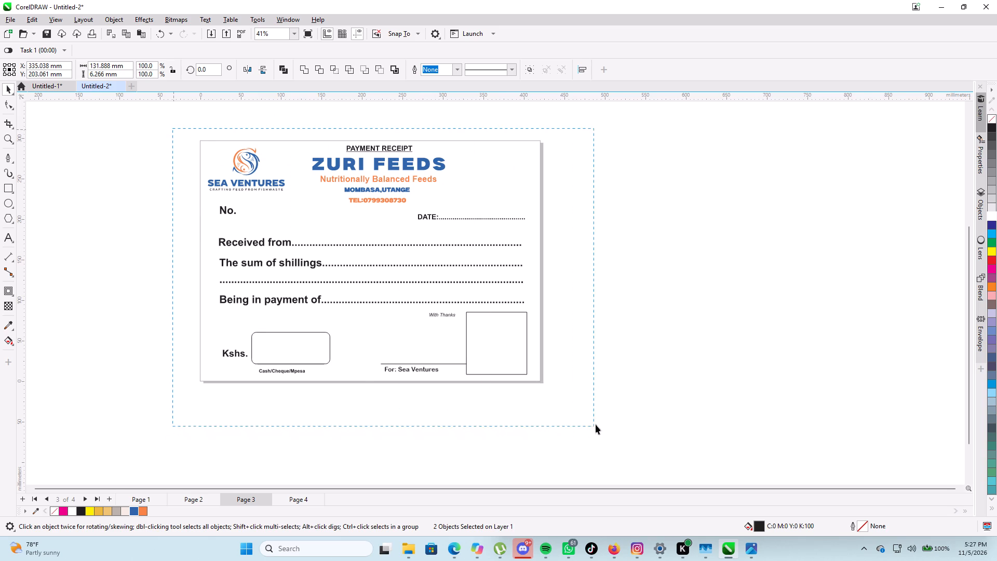
left_click_drag(596, 424, 601, 422)
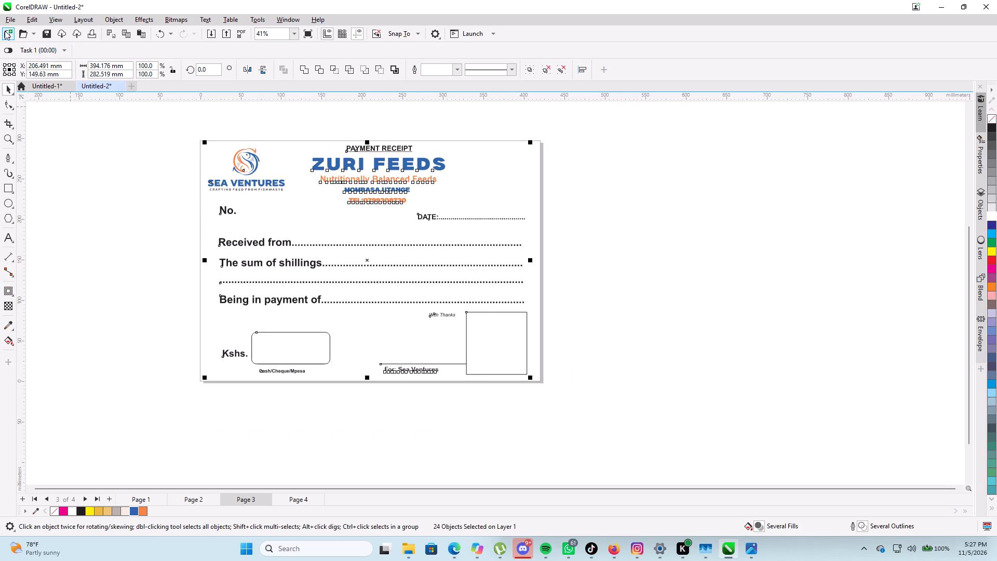
left_click(10, 19)
left_click(28, 199)
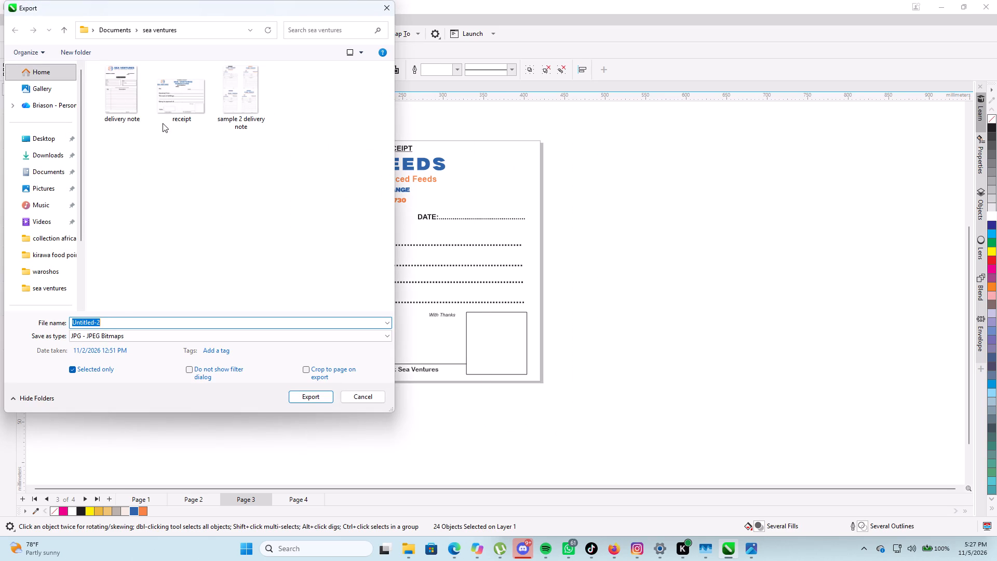
left_click(187, 104)
left_click(313, 400)
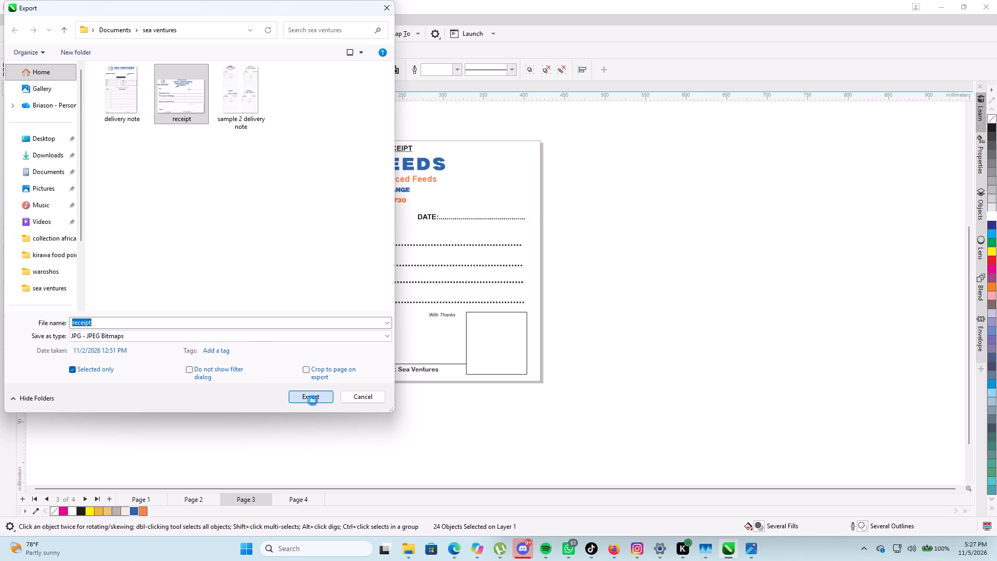
double_click(507, 277)
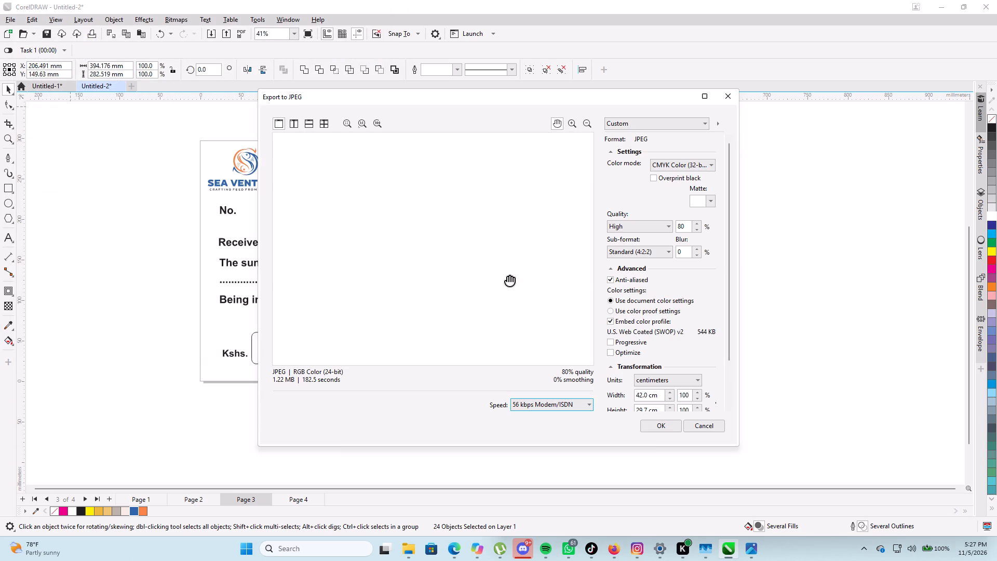
scroll(554, 290, "down", 5)
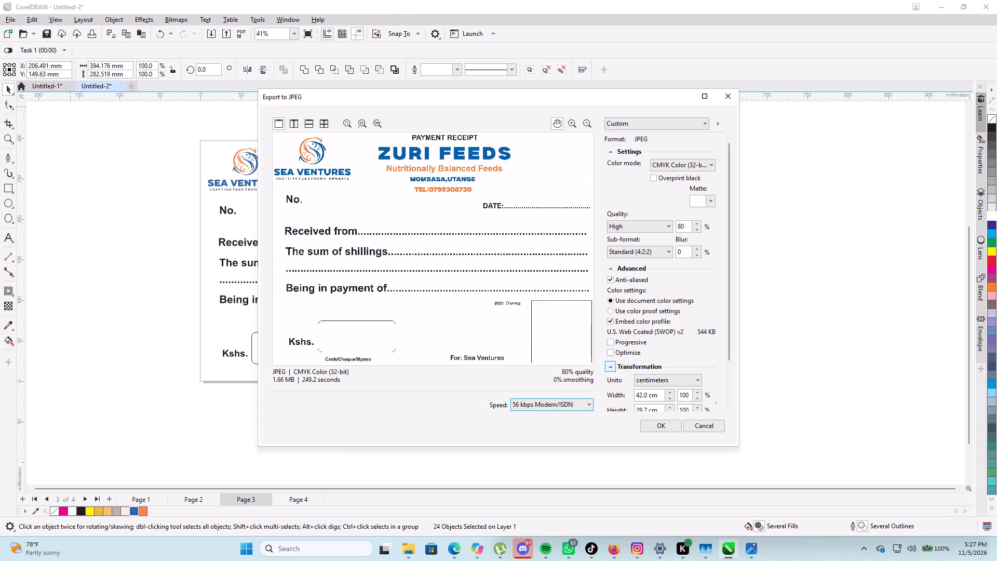
Complete the receipt's JPEG export with the existing CMYK colour and 80% quality settings, and deselect the artwork.
scroll(746, 311, "down", 5)
scroll(694, 339, "down", 5)
left_click(674, 423)
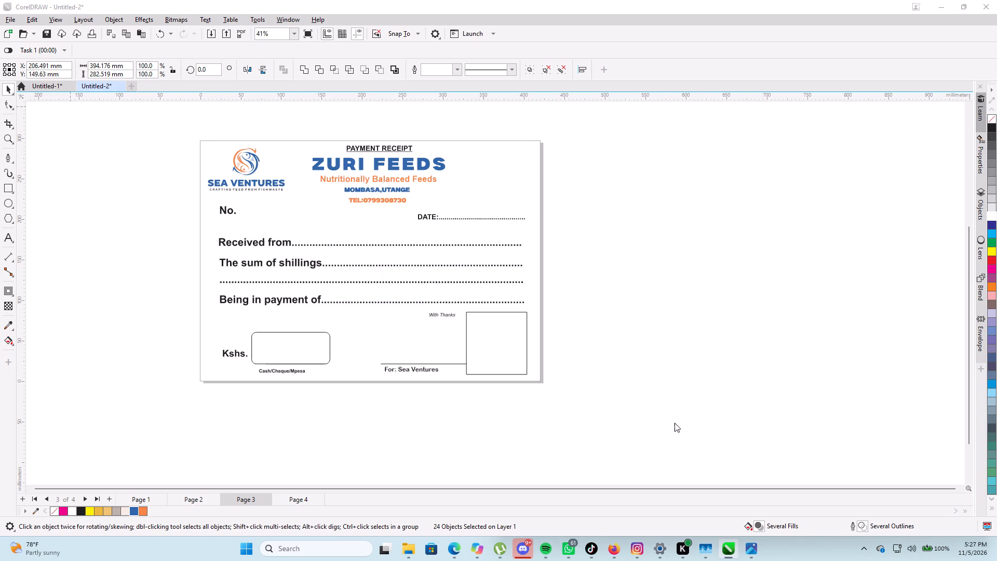
left_click(669, 393)
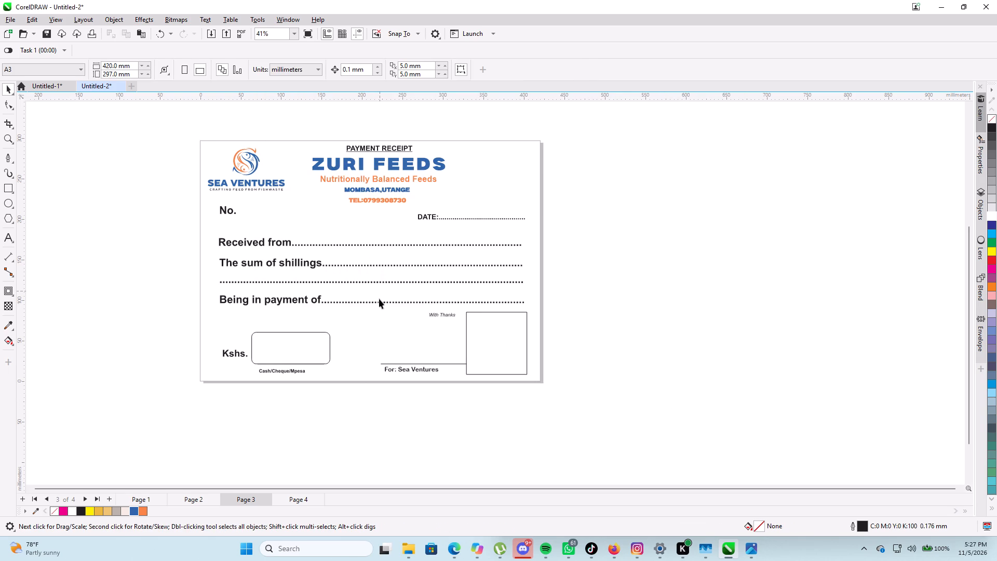